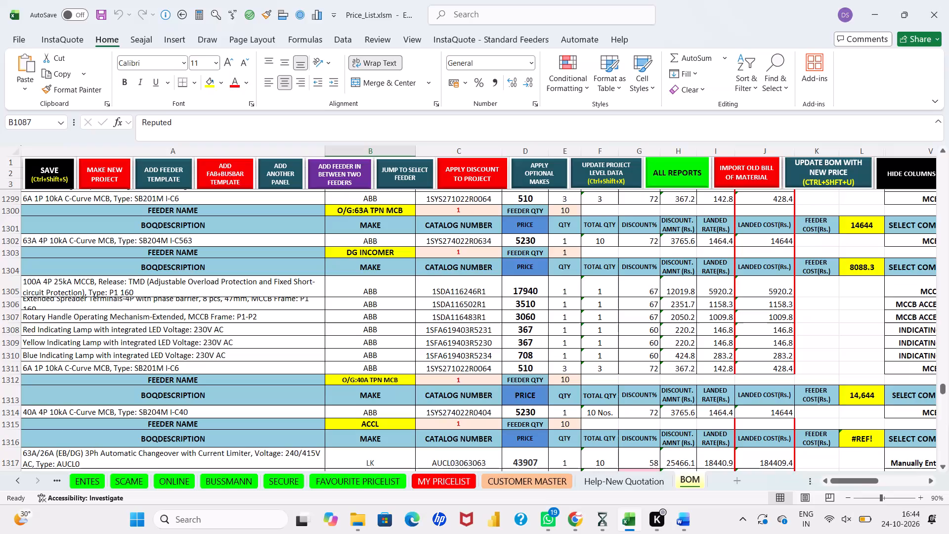
Tile the Price_List workbook side by side with the browser window, with the METER BOX-1 panel in view.
{"action": "left_click", "coordinate": [564, 328]}
{"action": "scroll", "coordinate": [564, 328], "scroll_direction": "up", "scroll_amount": 1}
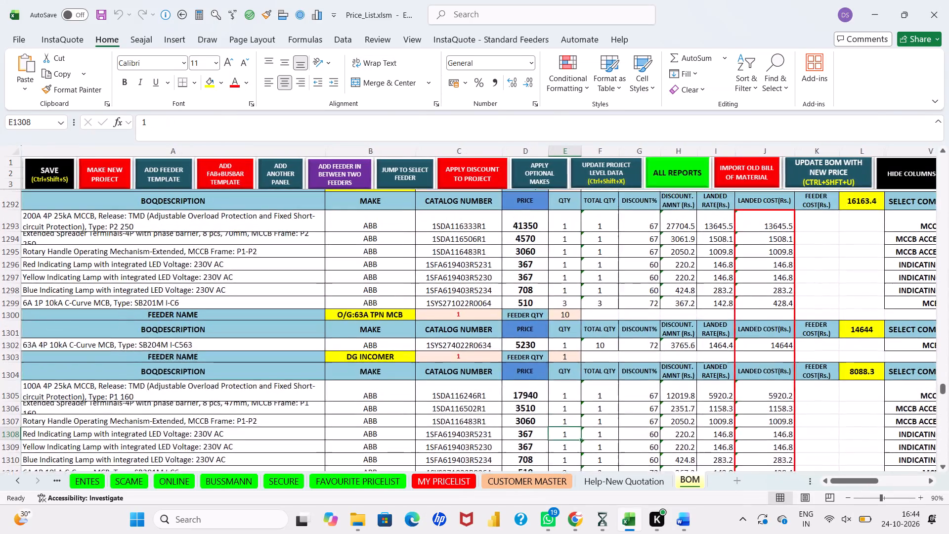
{"action": "scroll", "coordinate": [564, 328], "scroll_direction": "up", "scroll_amount": 1}
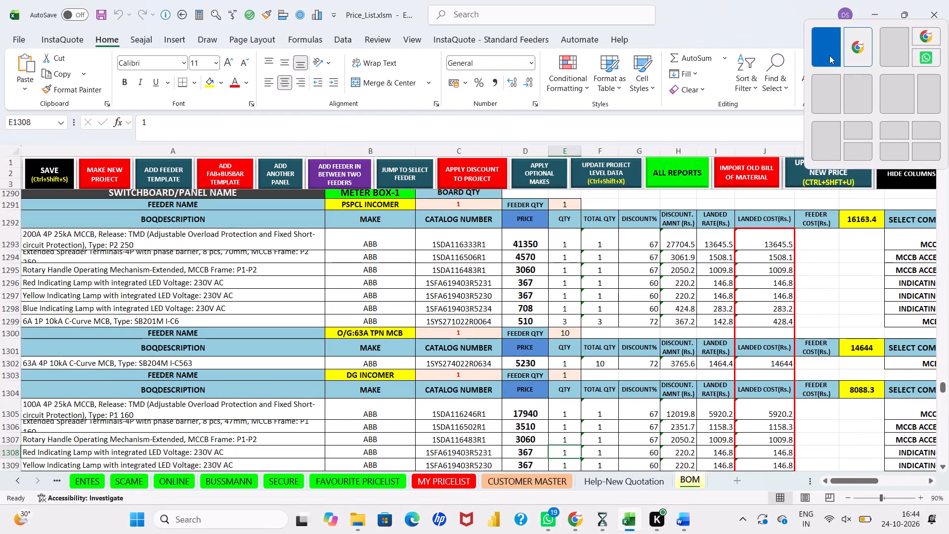
{"action": "left_click", "coordinate": [830, 53]}
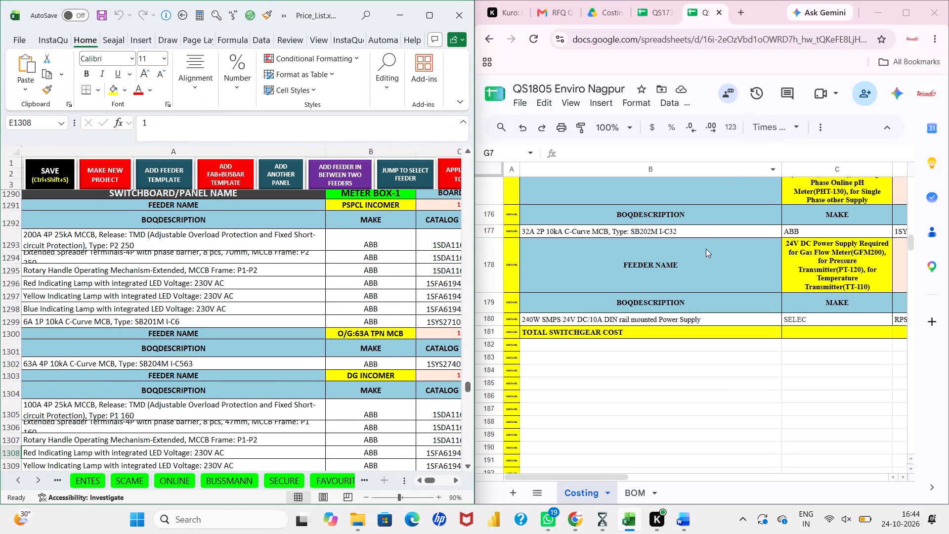
Open the LT BOQ R2 sheet of the QS1738 HT LT panel spreadsheet and find its METER BOX-1 section.
{"action": "left_click", "coordinate": [669, 7]}
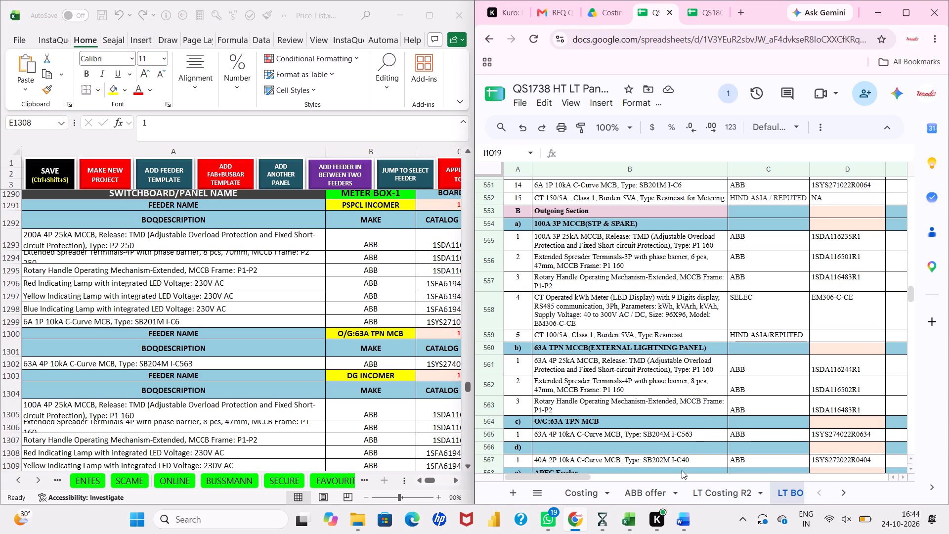
{"action": "scroll", "coordinate": [731, 494], "scroll_direction": "left", "scroll_amount": 3}
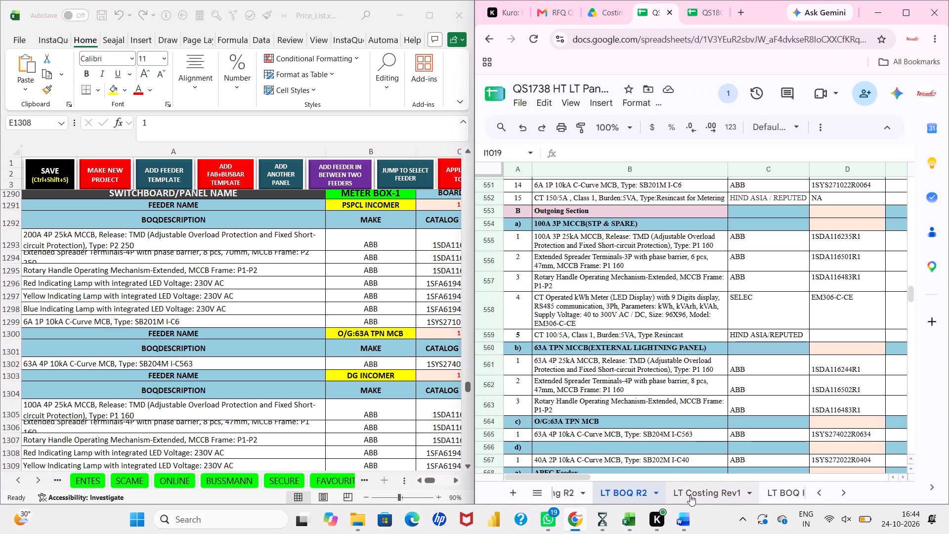
{"action": "scroll", "coordinate": [687, 495], "scroll_direction": "right", "scroll_amount": 1}
{"action": "left_click", "coordinate": [625, 488]}
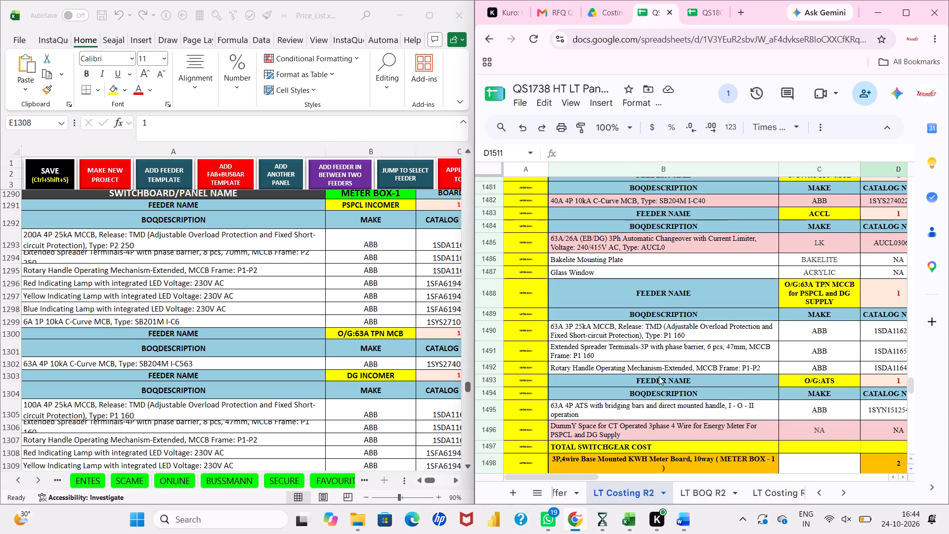
{"action": "scroll", "coordinate": [659, 376], "scroll_direction": "up", "scroll_amount": 1}
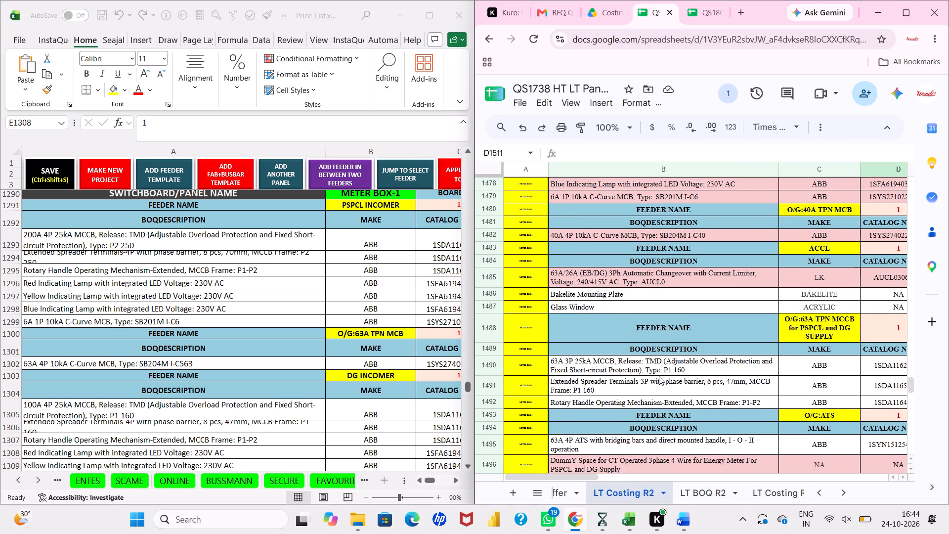
{"action": "left_click", "coordinate": [694, 483]}
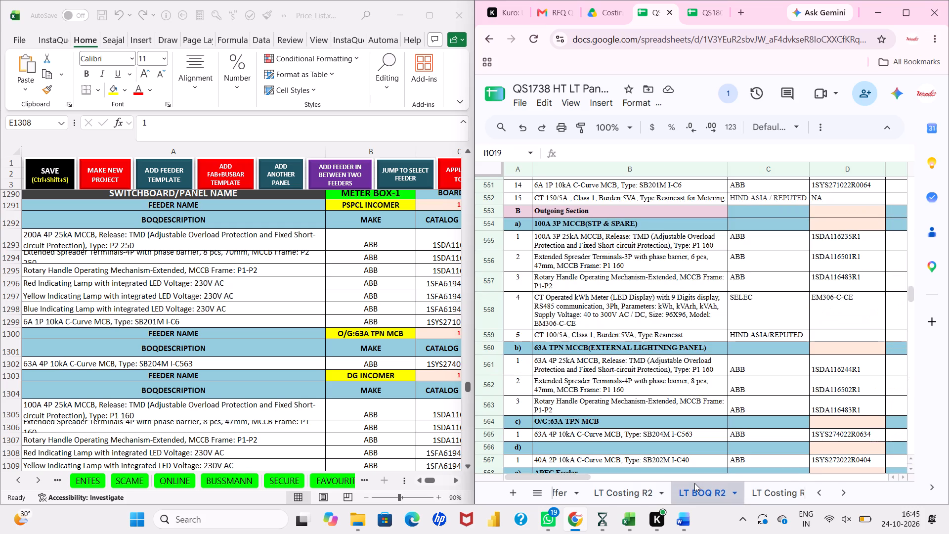
{"action": "scroll", "coordinate": [708, 355], "scroll_direction": "up", "scroll_amount": 1}
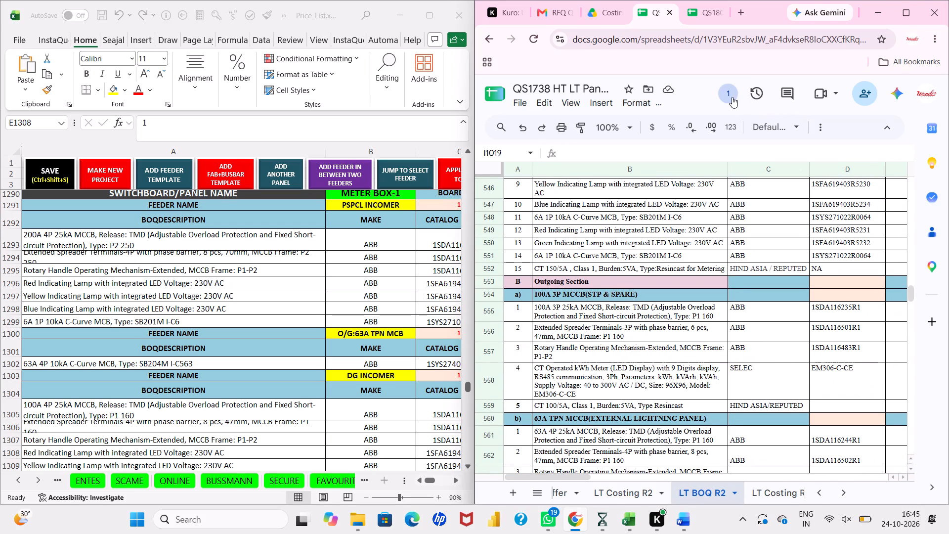
{"action": "left_click", "coordinate": [732, 97]}
{"action": "left_click", "coordinate": [746, 135]}
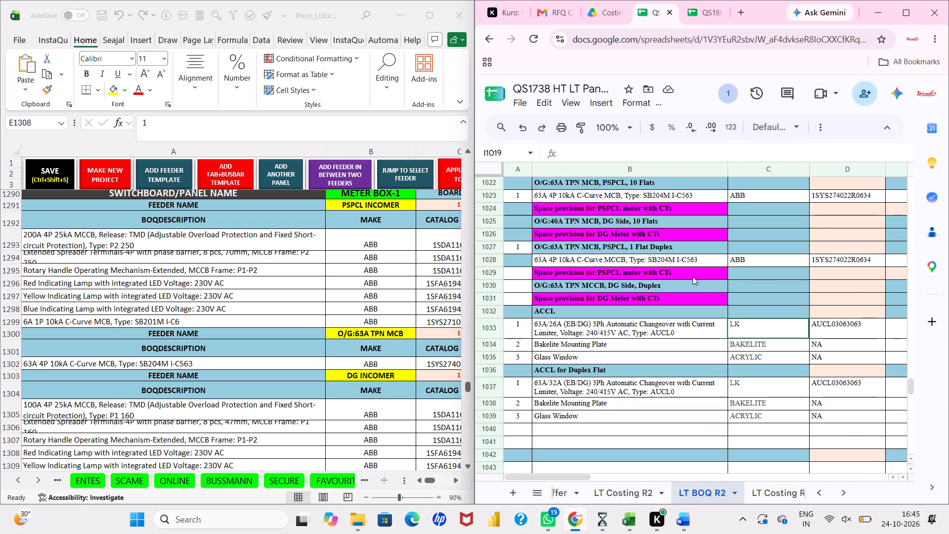
{"action": "scroll", "coordinate": [692, 276], "scroll_direction": "up", "scroll_amount": 3}
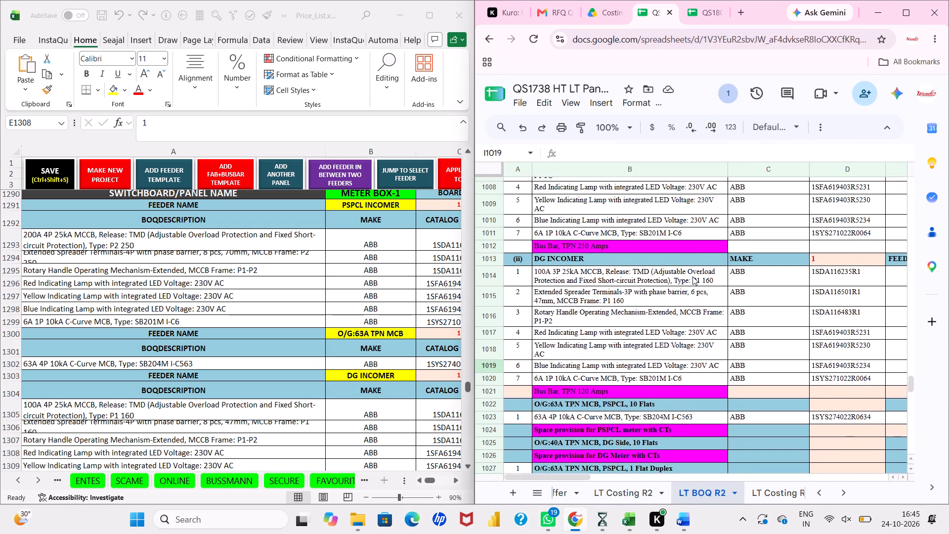
{"action": "scroll", "coordinate": [692, 276], "scroll_direction": "up", "scroll_amount": 2}
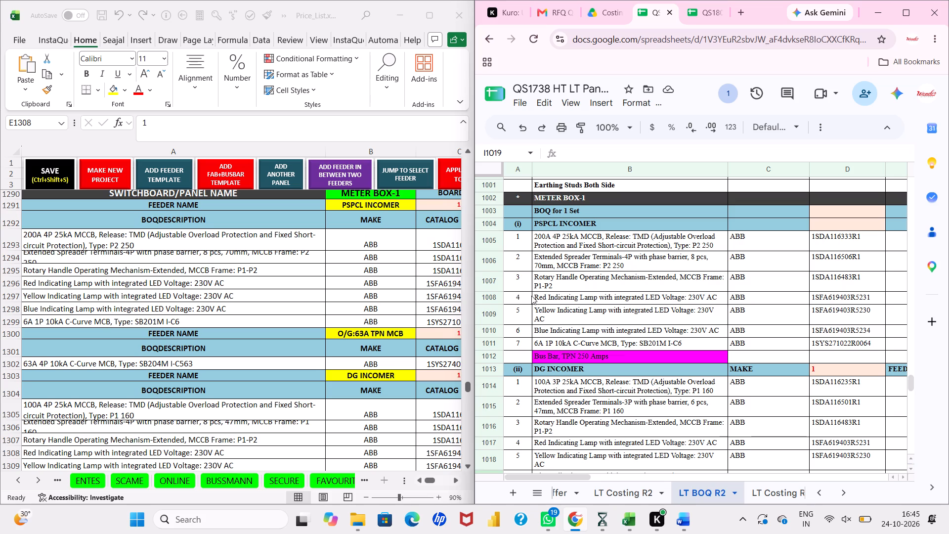
Compare the METER BOX-1 incomer and outgoing feeders in the BOM sheet with those in LT BOQ R2.
{"action": "left_click", "coordinate": [401, 311]}
{"action": "left_click", "coordinate": [401, 309]}
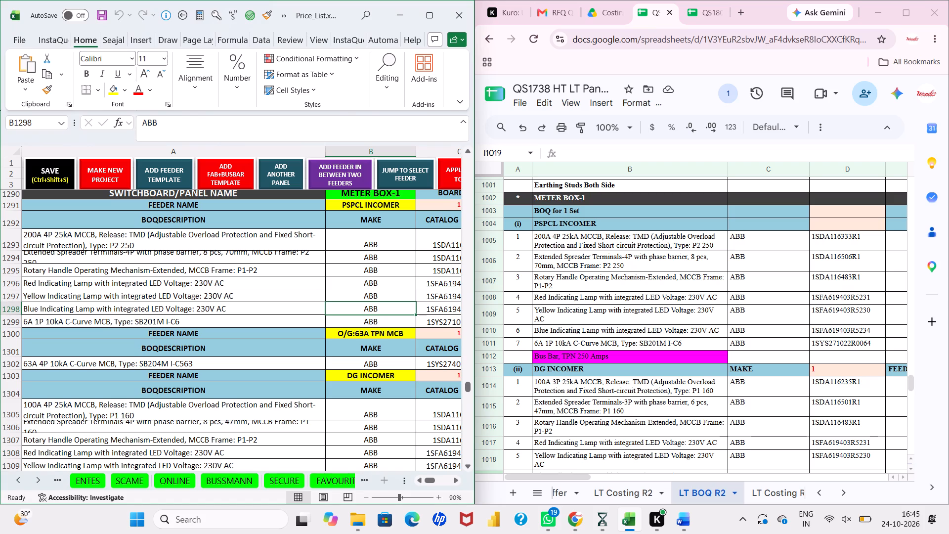
{"action": "left_click", "coordinate": [12, 321]}
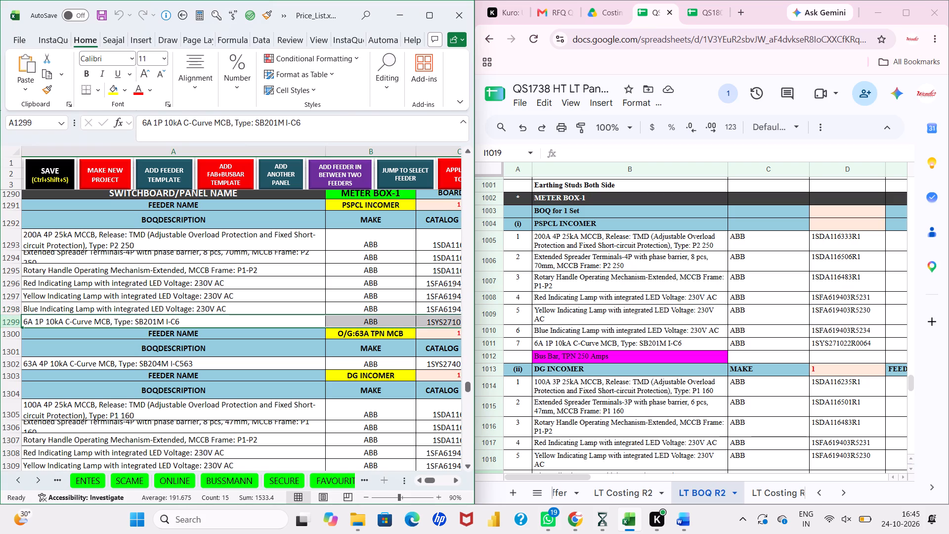
{"action": "left_click", "coordinate": [209, 336]}
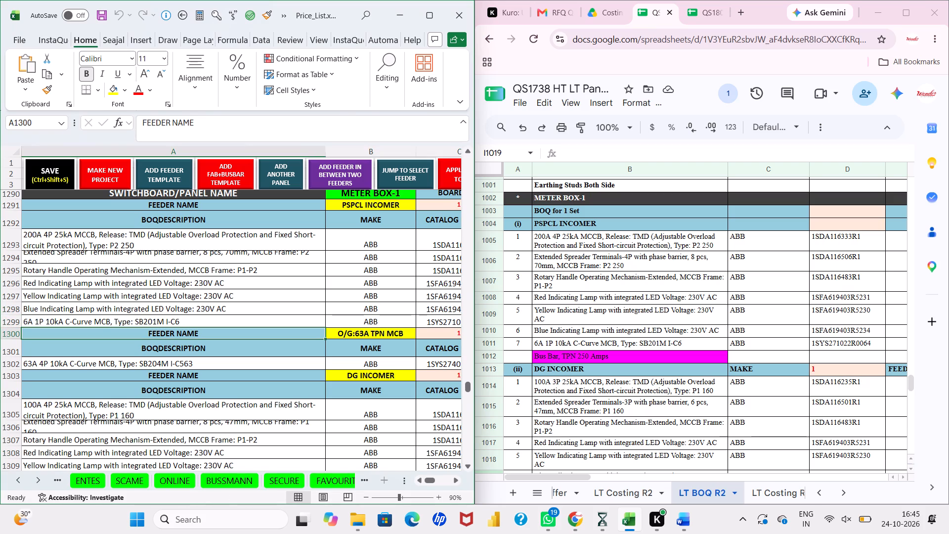
{"action": "scroll", "coordinate": [209, 336], "scroll_direction": "down", "scroll_amount": 1}
{"action": "scroll", "coordinate": [600, 370], "scroll_direction": "down", "scroll_amount": 2}
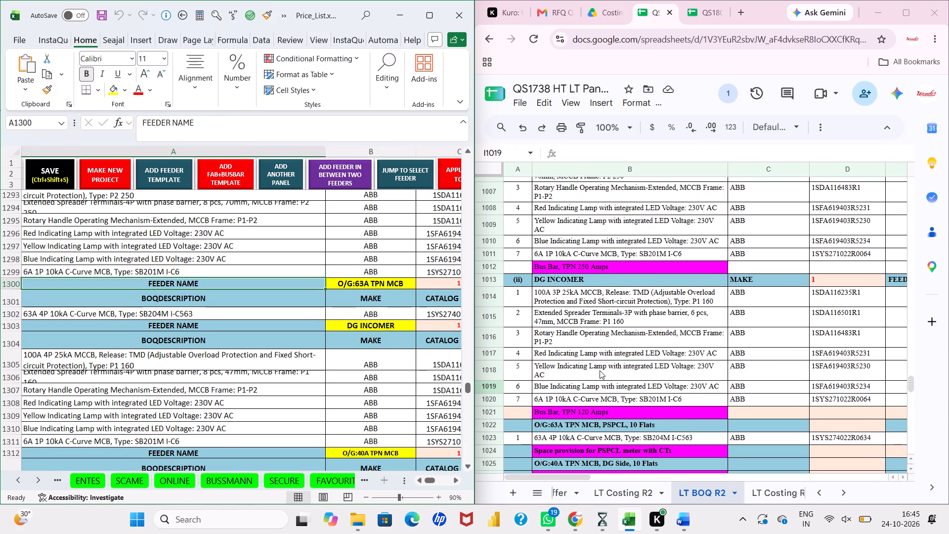
{"action": "scroll", "coordinate": [600, 370], "scroll_direction": "down", "scroll_amount": 1}
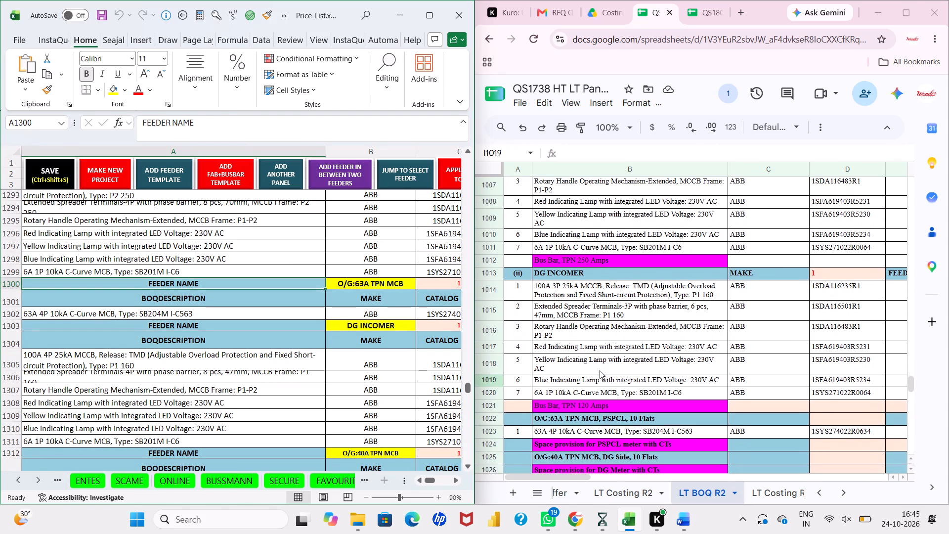
{"action": "scroll", "coordinate": [600, 370], "scroll_direction": "down", "scroll_amount": 2}
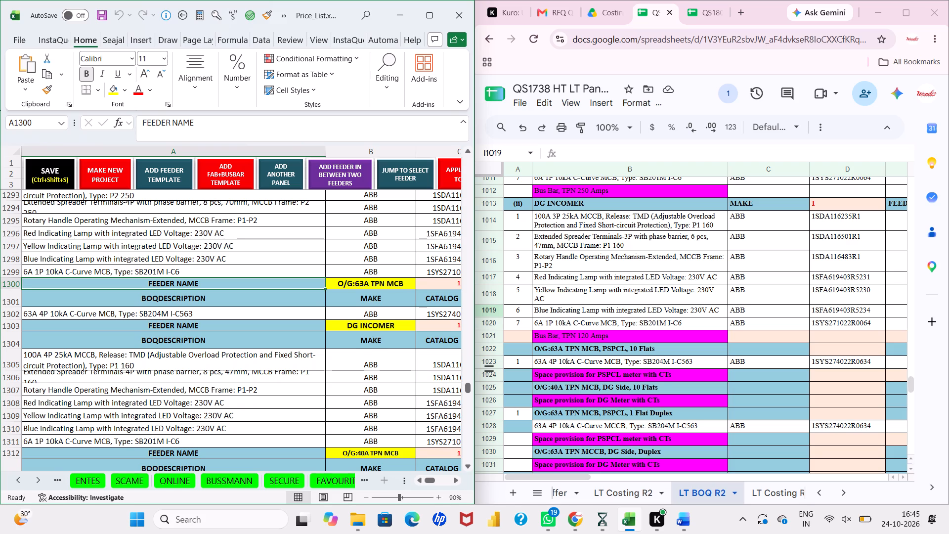
{"action": "scroll", "coordinate": [408, 412], "scroll_direction": "down", "scroll_amount": 1}
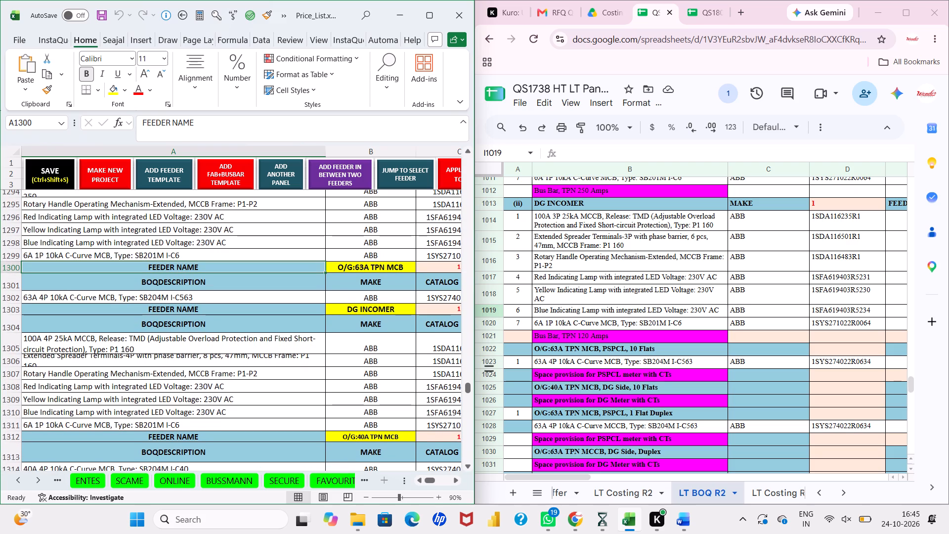
{"action": "left_click", "coordinate": [57, 43]}
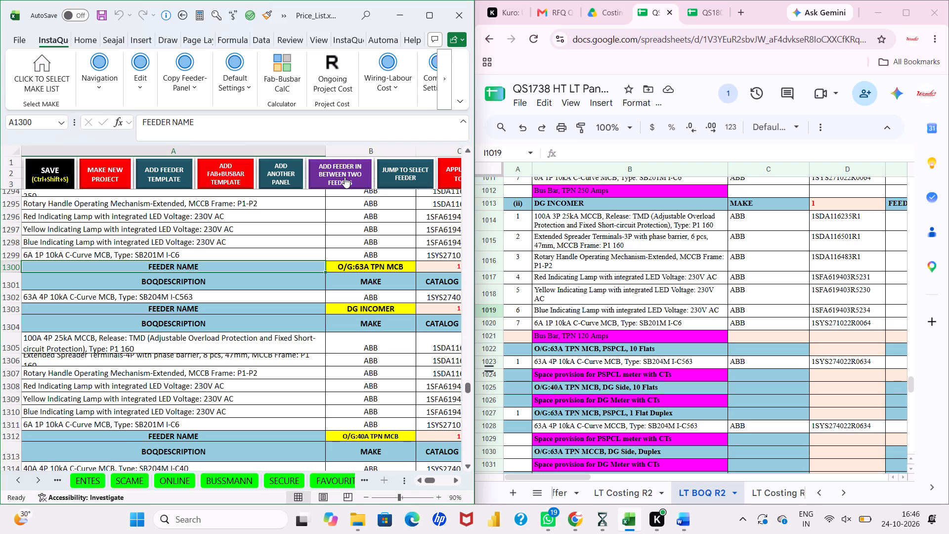
{"action": "scroll", "coordinate": [363, 309], "scroll_direction": "down", "scroll_amount": 1}
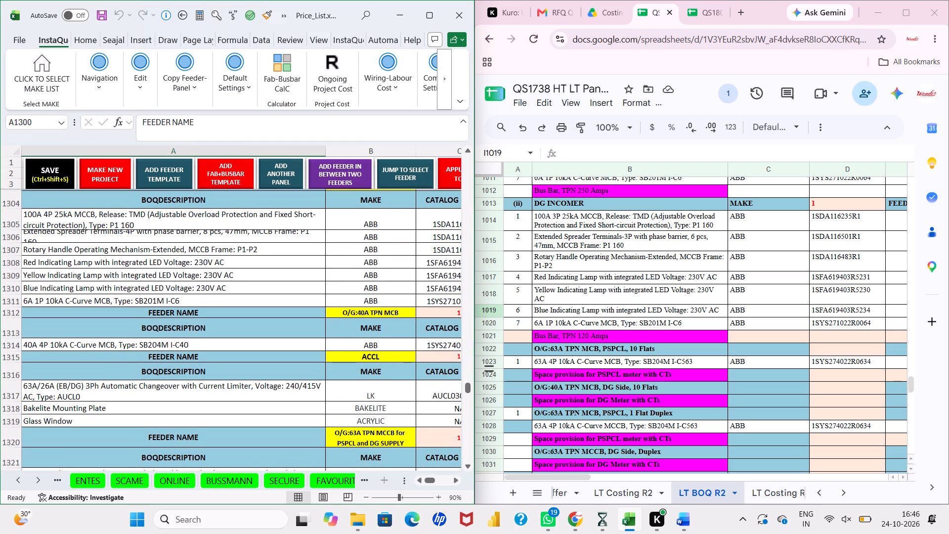
{"action": "scroll", "coordinate": [363, 309], "scroll_direction": "down", "scroll_amount": 3}
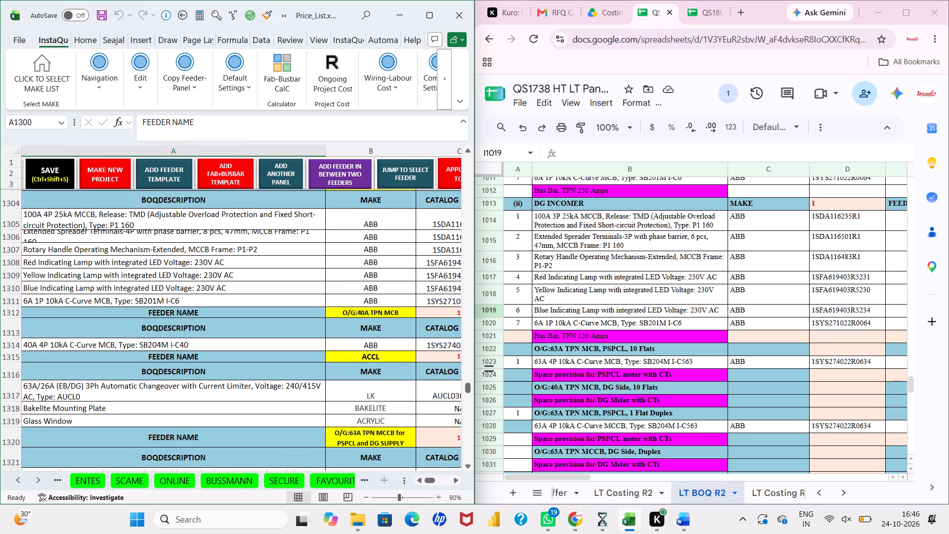
{"action": "scroll", "coordinate": [363, 309], "scroll_direction": "down", "scroll_amount": 2}
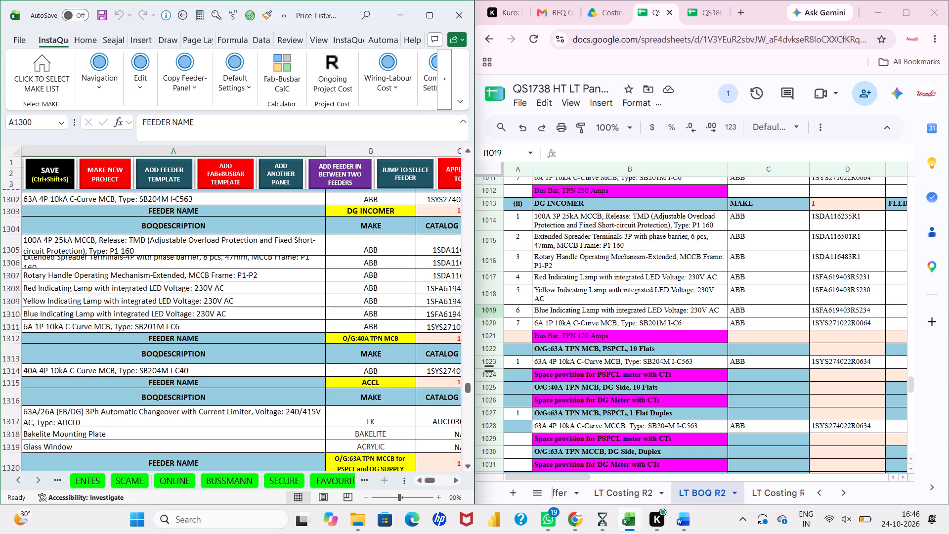
{"action": "scroll", "coordinate": [363, 309], "scroll_direction": "down", "scroll_amount": 1}
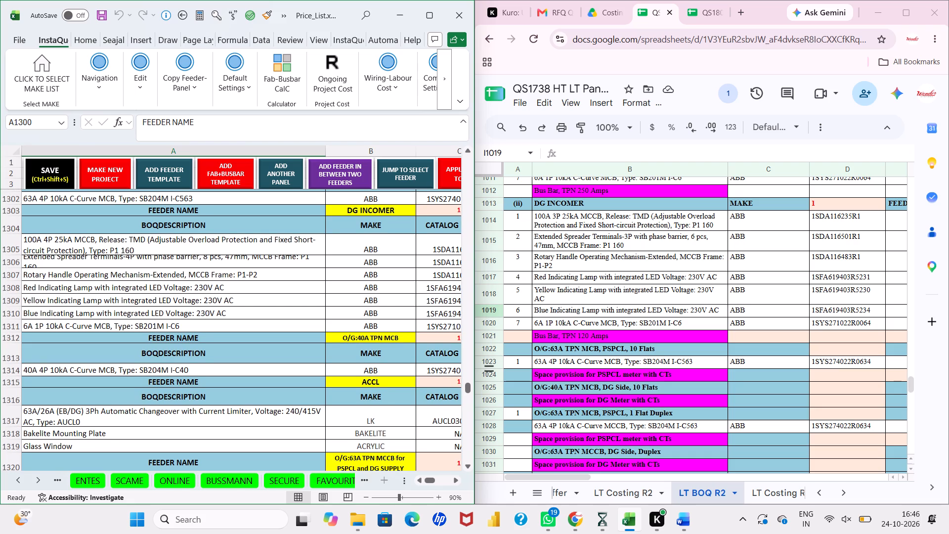
{"action": "scroll", "coordinate": [363, 309], "scroll_direction": "down", "scroll_amount": 1}
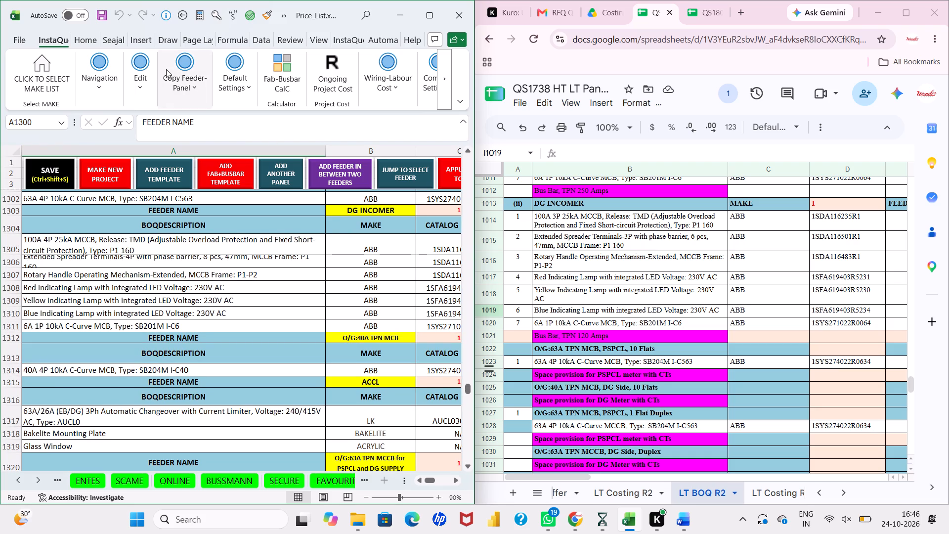
Insert a blank feeder template between two feeders at row 1312, directly below the DG INCOMER feeder.
{"action": "left_click", "coordinate": [338, 178]}
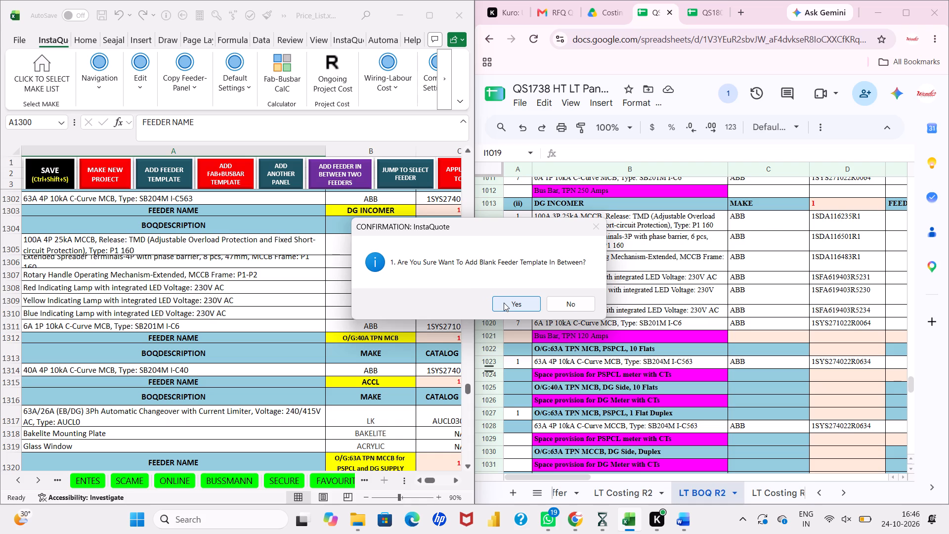
{"action": "left_click", "coordinate": [504, 303]}
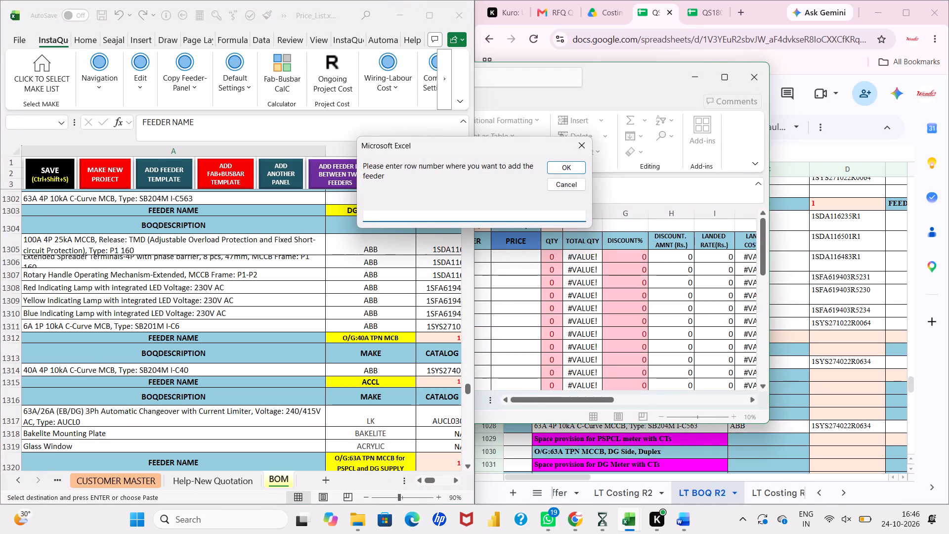
{"action": "type", "text": "1312"}
{"action": "key", "text": "Return"}
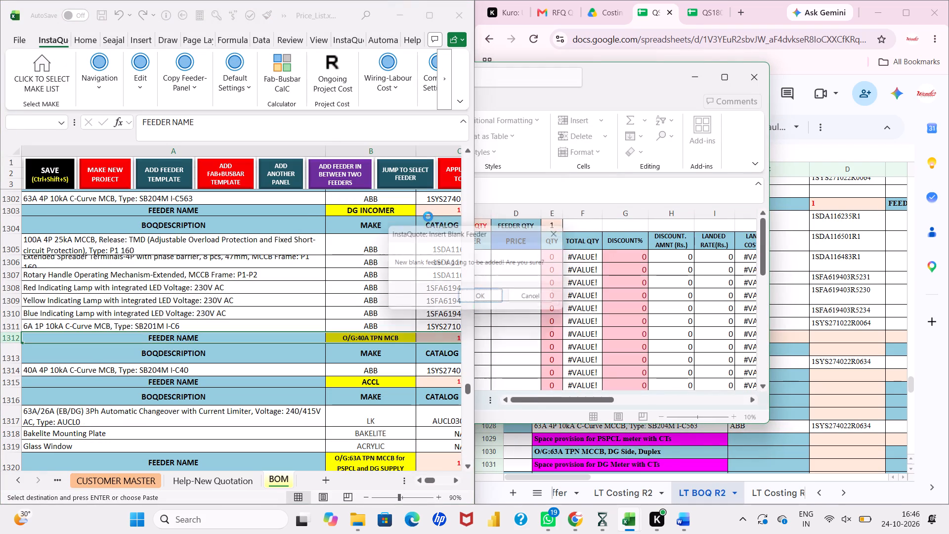
{"action": "left_click", "coordinate": [464, 299]}
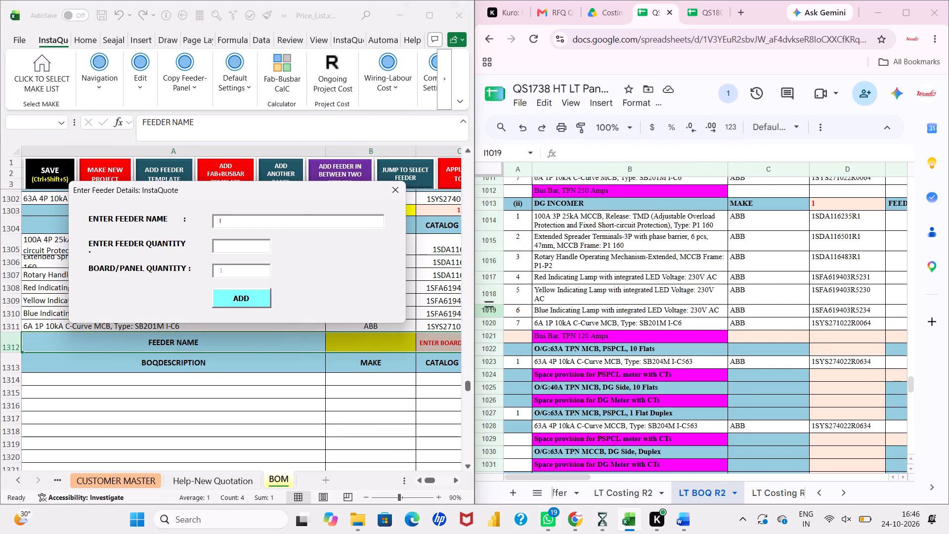
Name the new feeder "O/G:63A TPN MCB, PSPCL, 10Flats" and look up its quantity in LT BOQ R2.
{"action": "key", "text": "BackSpace"}
{"action": "type", "text": "O/G:"}
{"action": "type", "text": "63"}
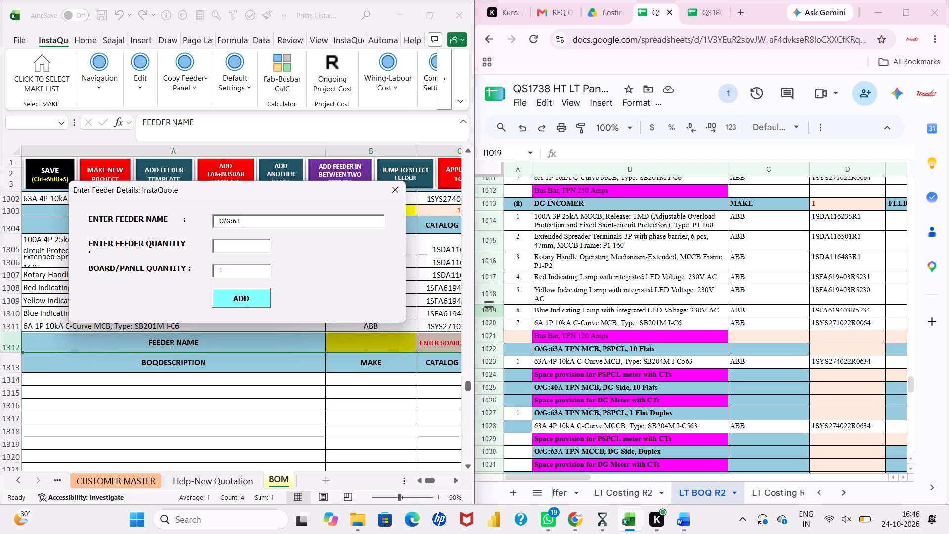
{"action": "type", "text": "A TPN MCB"}
{"action": "key", "text": "space"}
{"action": "key", "text": "BackSpace"}
{"action": "type", "text": ", PSPCL"}
{"action": "type", "text": ", 10F"}
{"action": "key", "text": "Return"}
{"action": "scroll", "coordinate": [658, 347], "scroll_direction": "left", "scroll_amount": 1}
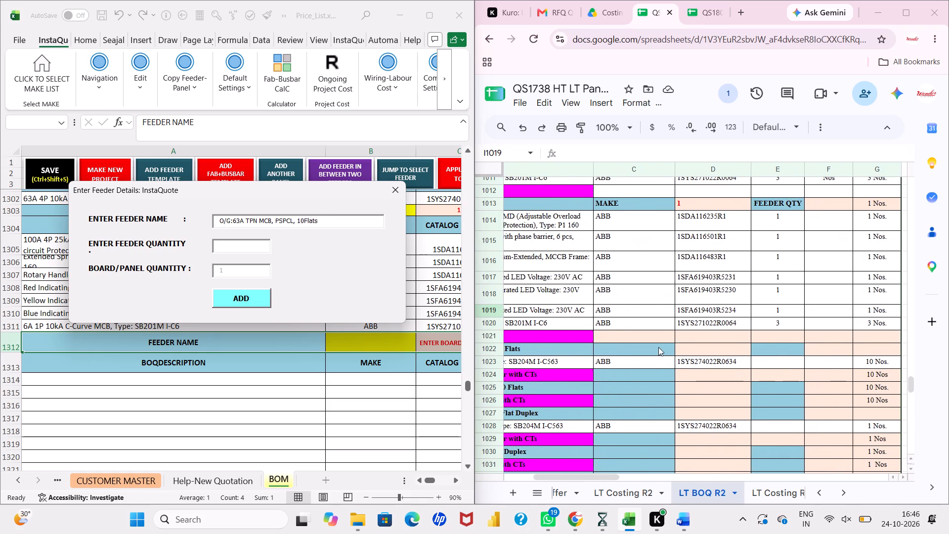
{"action": "scroll", "coordinate": [658, 347], "scroll_direction": "left", "scroll_amount": 1}
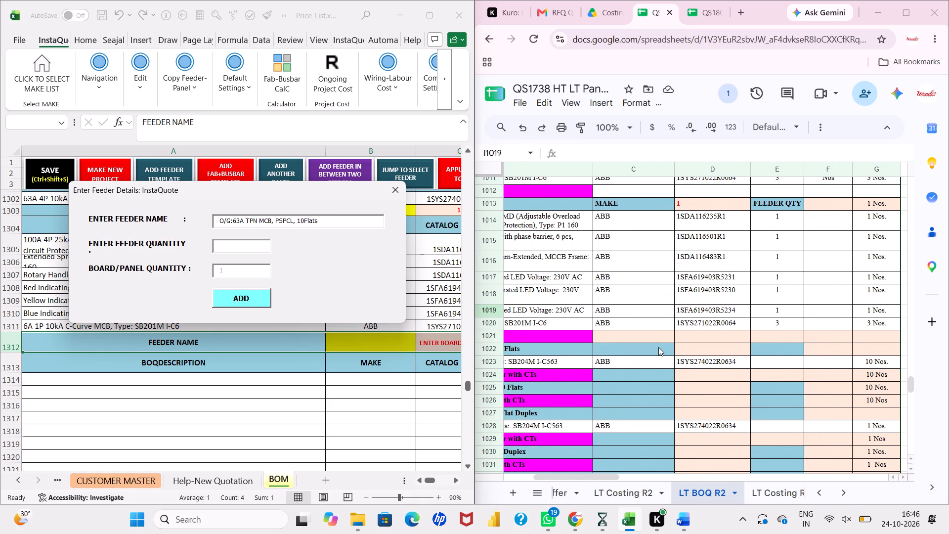
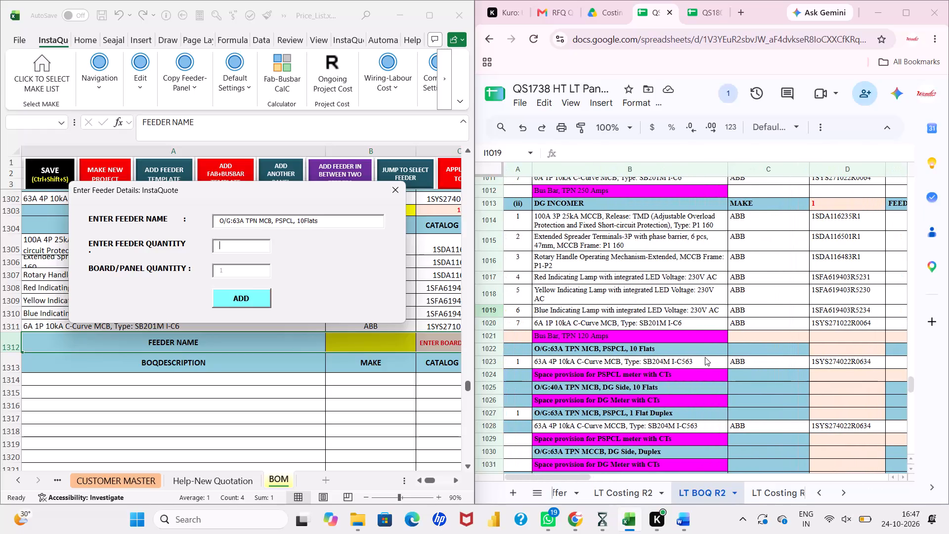
Set the quantity of the new 63A TPN MCB, PSPCL feeder to 10 and add it to the BOM.
{"action": "scroll", "coordinate": [705, 357], "scroll_direction": "down", "scroll_amount": 1}
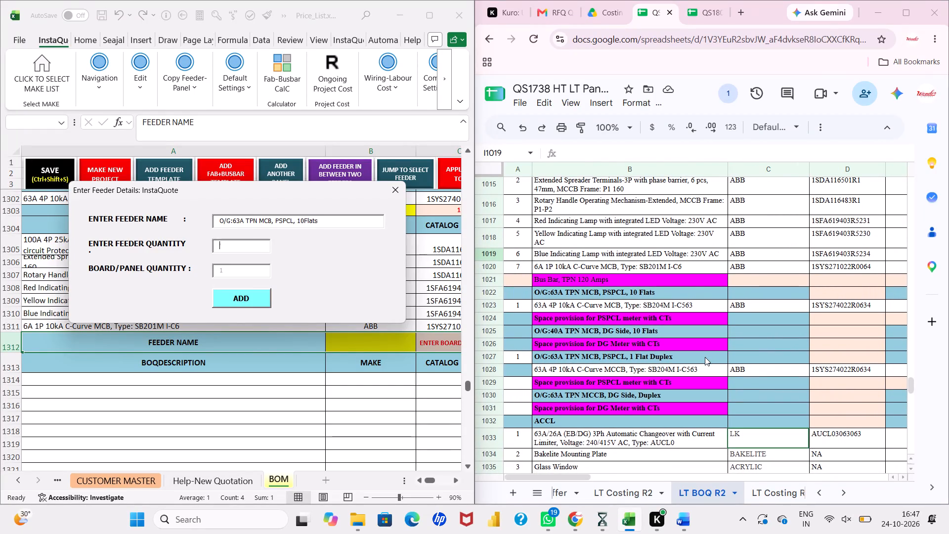
{"action": "scroll", "coordinate": [705, 357], "scroll_direction": "left", "scroll_amount": 3}
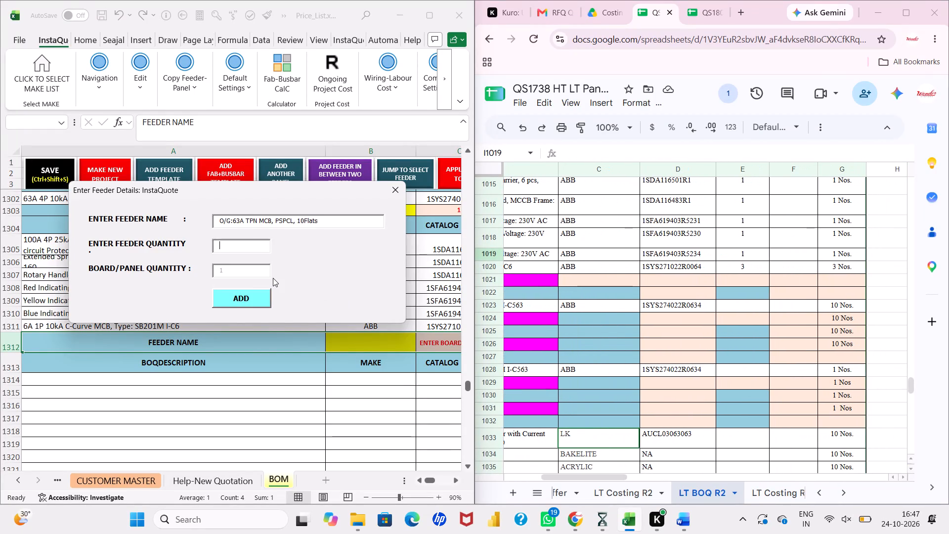
{"action": "type", "text": "10"}
{"action": "left_click", "coordinate": [228, 296]}
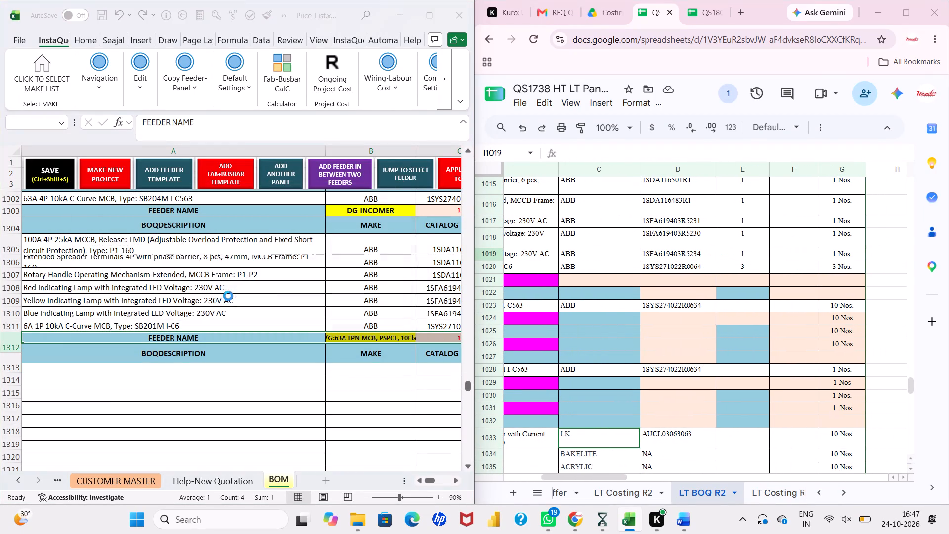
{"action": "left_click", "coordinate": [531, 301]}
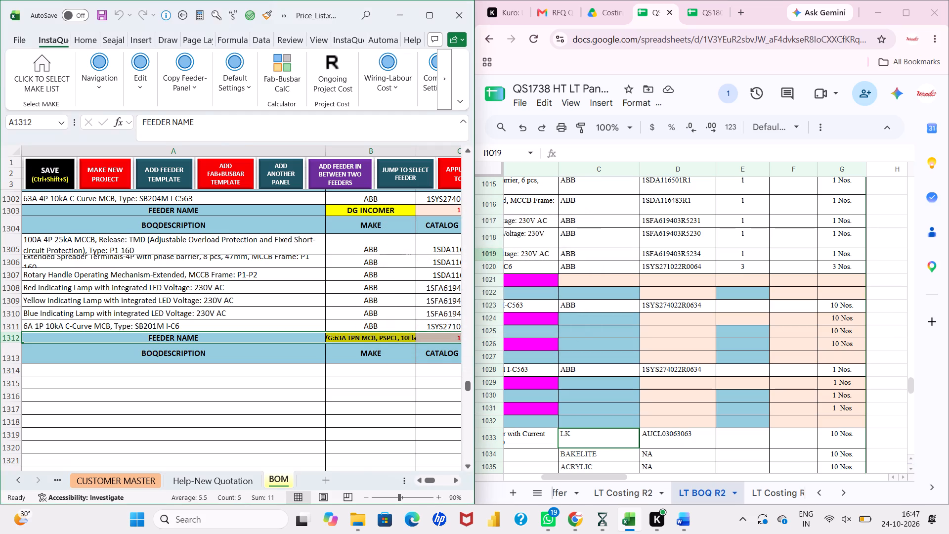
Copy the 63A 4P 10kA MCB item, description through quantity, from the O/G:63A TPN MCB feeder into the new feeder's first item row.
{"action": "left_click", "coordinate": [293, 372]}
{"action": "scroll", "coordinate": [269, 292], "scroll_direction": "up", "scroll_amount": 1}
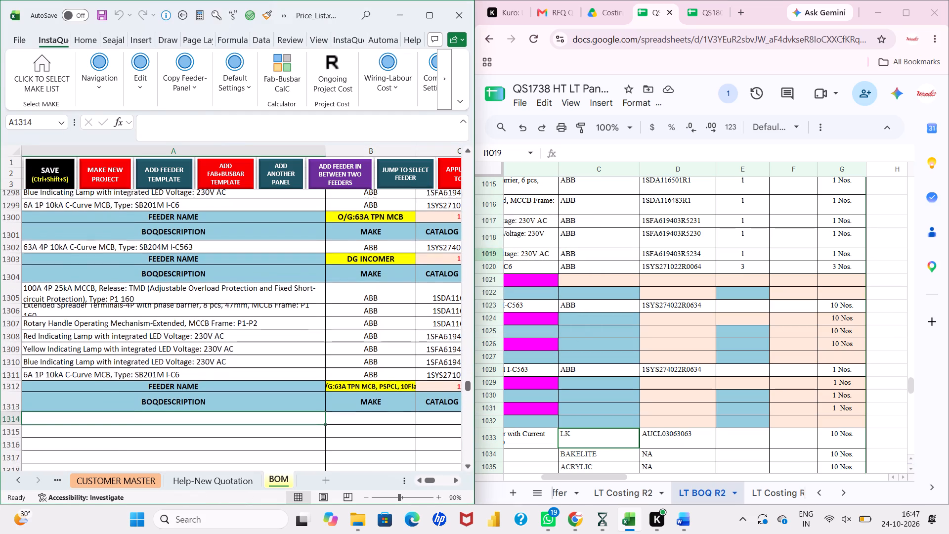
{"action": "scroll", "coordinate": [269, 292], "scroll_direction": "up", "scroll_amount": 1}
{"action": "left_click_drag", "start_coordinate": [273, 266], "coordinate": [332, 272]}
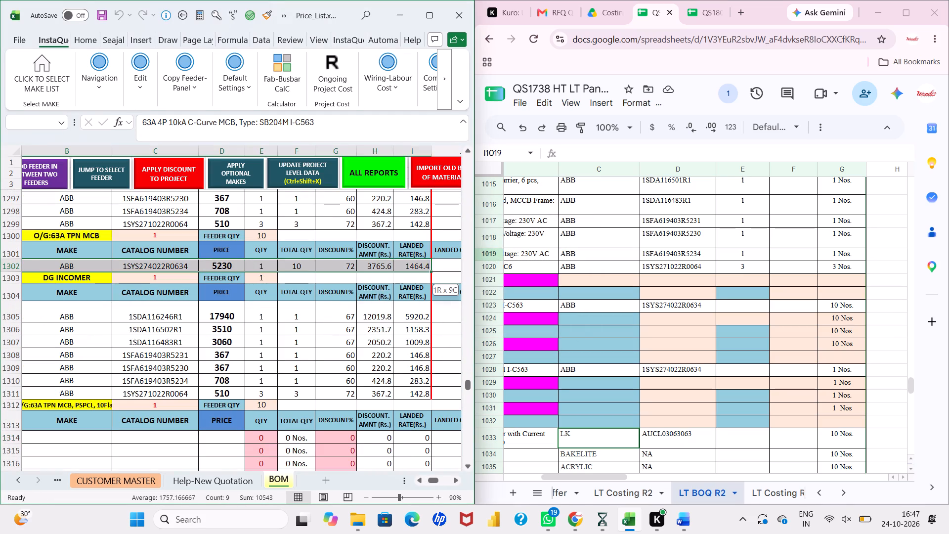
{"action": "left_click_drag", "start_coordinate": [332, 272], "coordinate": [263, 267]}
{"action": "key", "text": "ctrl+c"}
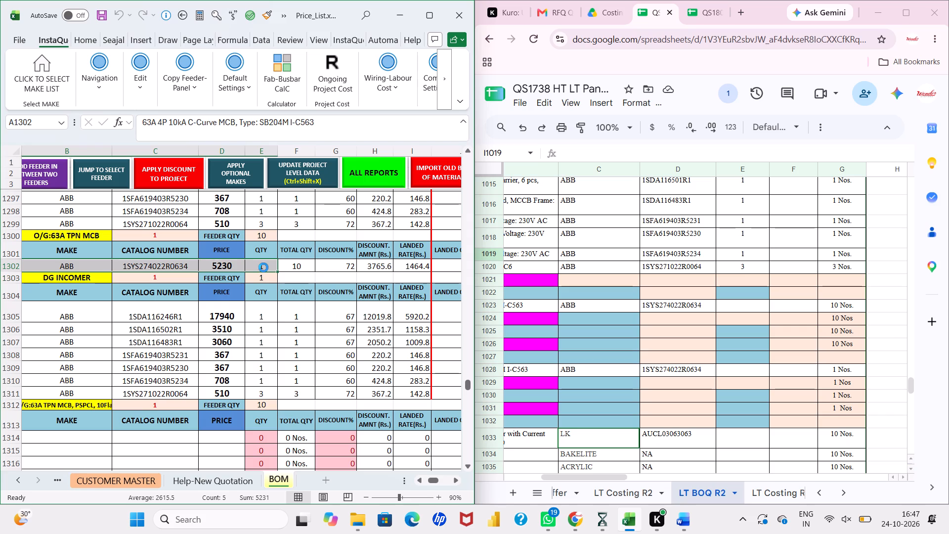
{"action": "scroll", "coordinate": [263, 267], "scroll_direction": "right", "scroll_amount": 2}
{"action": "left_click", "coordinate": [236, 436]}
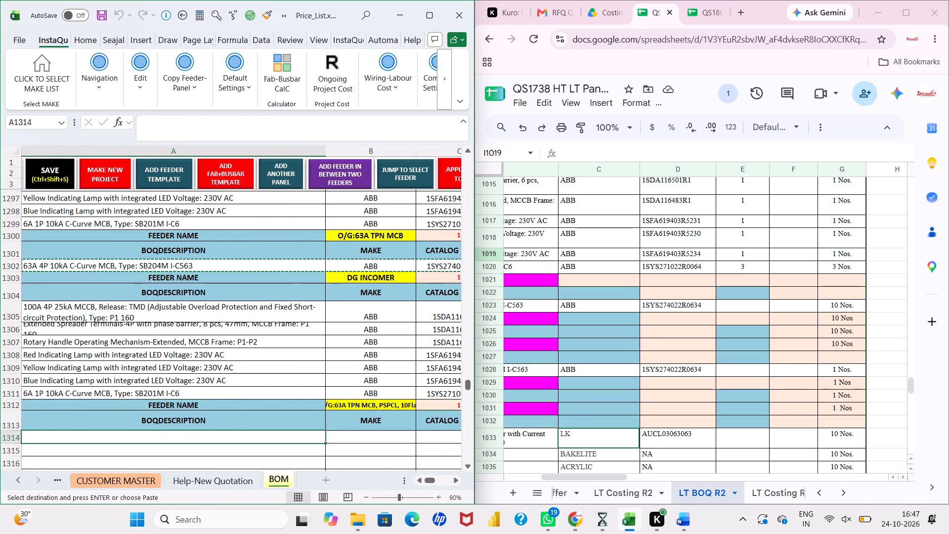
{"action": "key", "text": "ctrl+v"}
Set the discount of the copied 63A 4P MCB item in row 1314 to 72%.
{"action": "scroll", "coordinate": [236, 436], "scroll_direction": "left", "scroll_amount": 3}
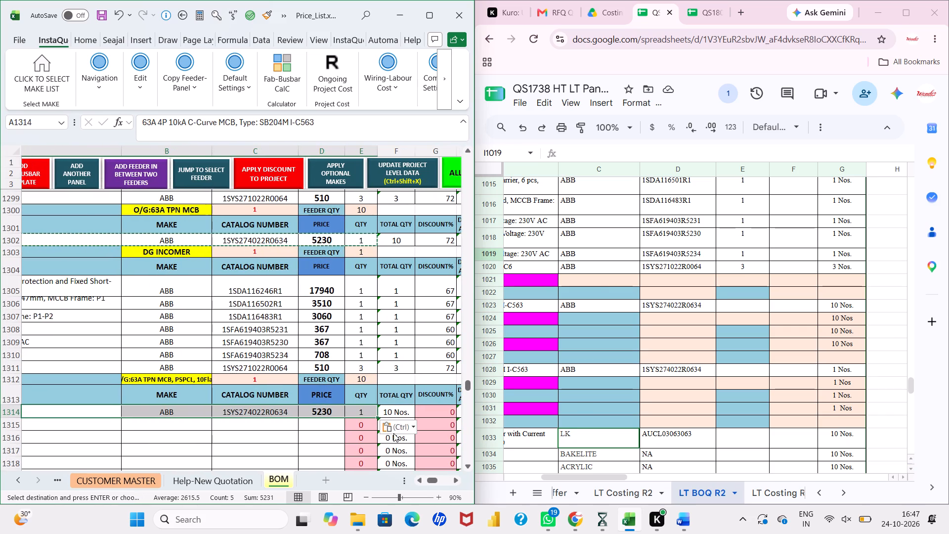
{"action": "scroll", "coordinate": [399, 421], "scroll_direction": "left", "scroll_amount": 1}
{"action": "scroll", "coordinate": [200, 432], "scroll_direction": "right", "scroll_amount": 3}
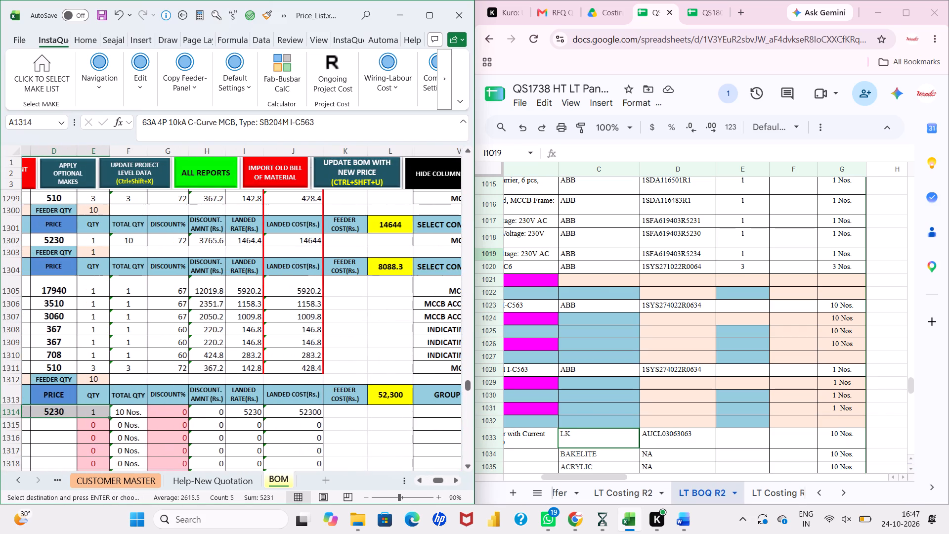
{"action": "left_click", "coordinate": [162, 413]}
{"action": "type", "text": "72"}
{"action": "key", "text": "Return"}
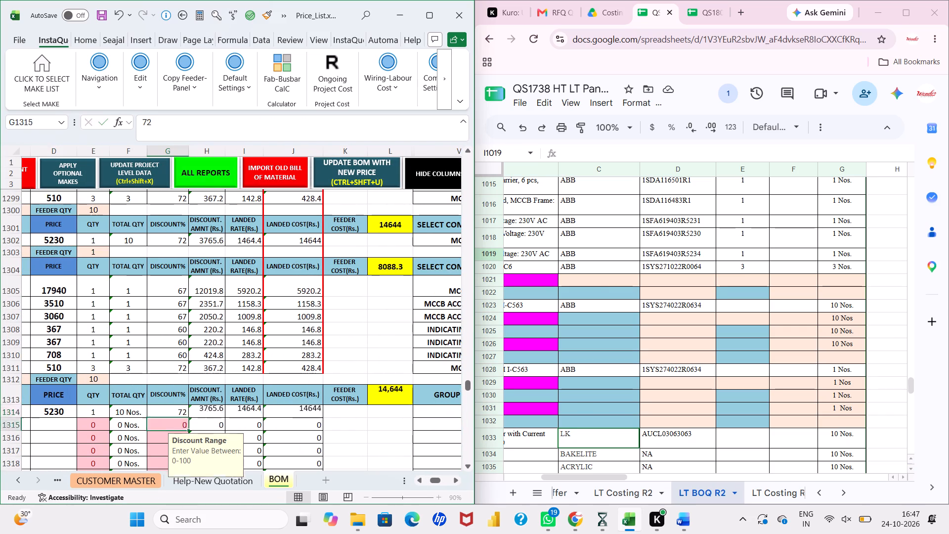
Delete the old O/G:63A TPN MCB feeder above DG INCOMER, rows 1300 to 1302.
{"action": "scroll", "coordinate": [162, 413], "scroll_direction": "right", "scroll_amount": 2}
{"action": "scroll", "coordinate": [122, 307], "scroll_direction": "right", "scroll_amount": 1}
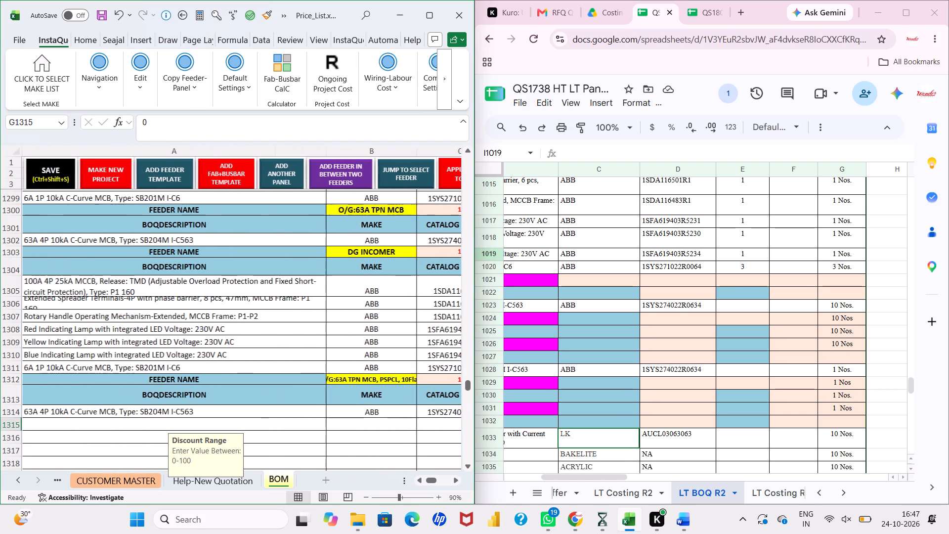
{"action": "left_click_drag", "start_coordinate": [12, 207], "coordinate": [10, 235]}
{"action": "right_click", "coordinate": [10, 235]}
{"action": "left_click", "coordinate": [61, 376]}
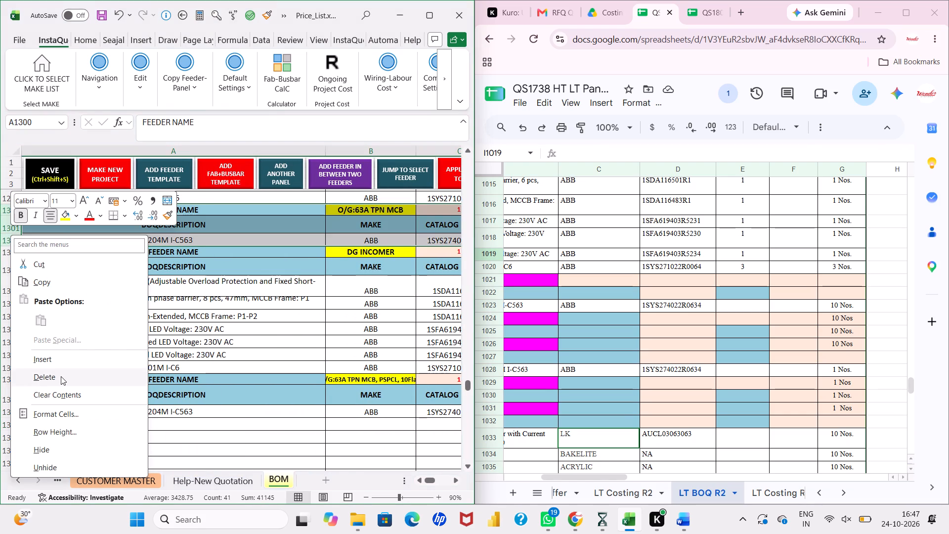
Save a backup of the ongoing project.
{"action": "left_click", "coordinate": [54, 174]}
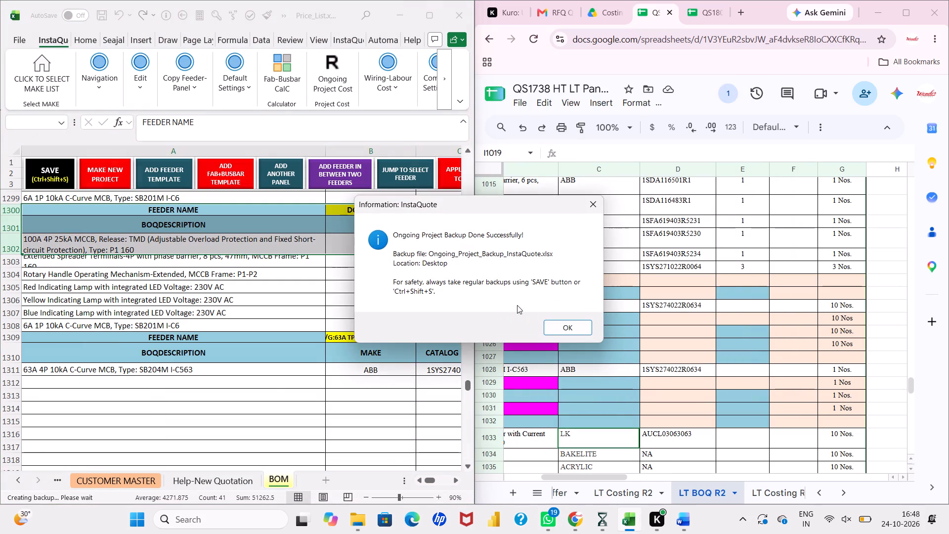
{"action": "left_click", "coordinate": [558, 326]}
Delete the blank rows between the new PSPCL feeder's 63A 4P MCB item and the O/G:40A TPN MCB feeder.
{"action": "scroll", "coordinate": [558, 326], "scroll_direction": "right", "scroll_amount": 3}
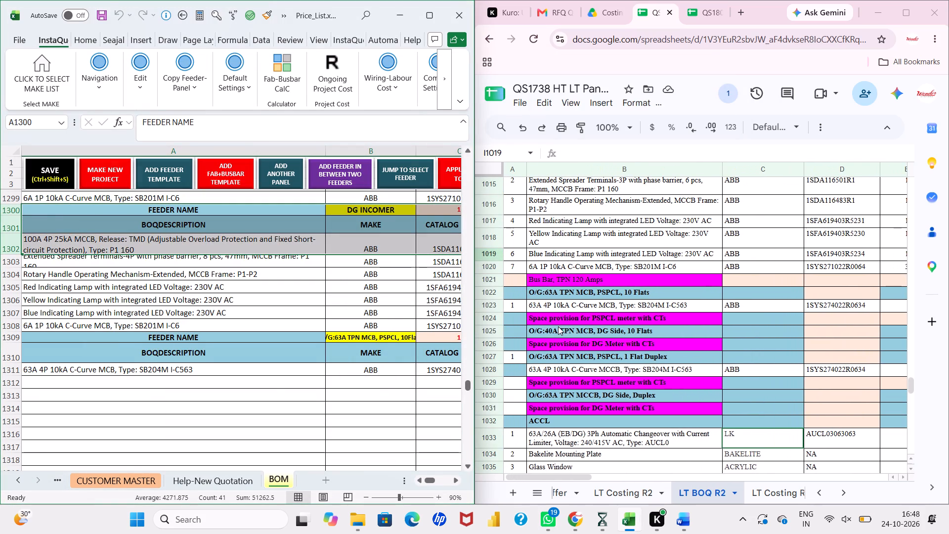
{"action": "scroll", "coordinate": [558, 326], "scroll_direction": "right", "scroll_amount": 1}
{"action": "scroll", "coordinate": [268, 350], "scroll_direction": "down", "scroll_amount": 1}
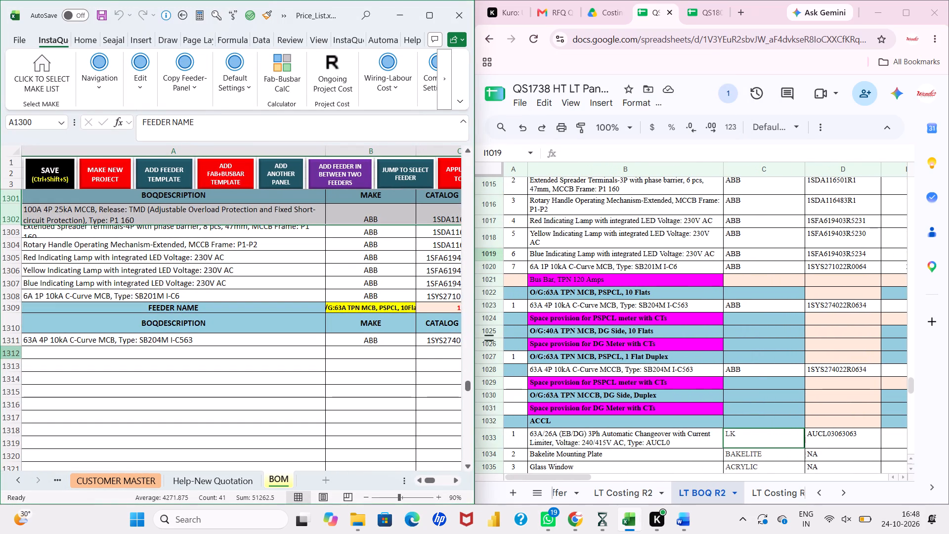
{"action": "left_click_drag", "start_coordinate": [15, 352], "coordinate": [7, 503]}
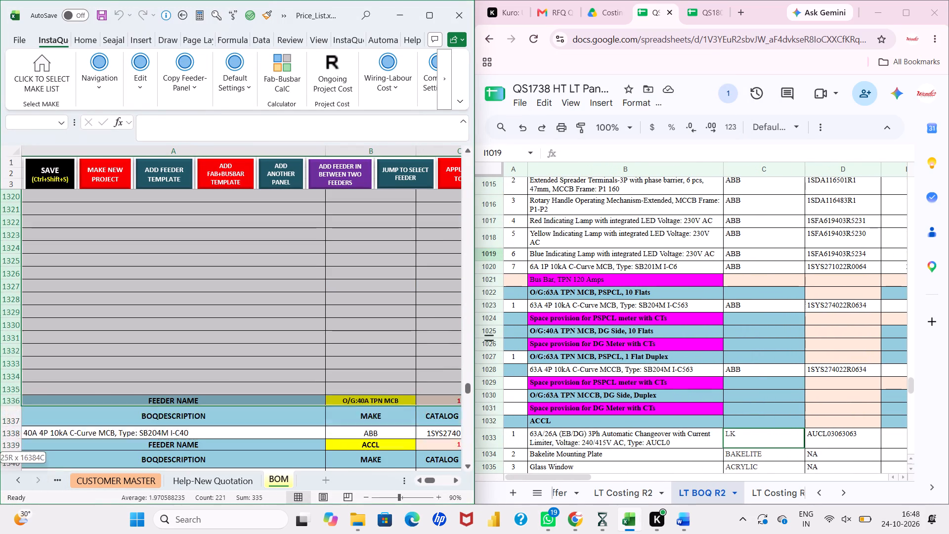
{"action": "left_click_drag", "start_coordinate": [7, 503], "coordinate": [13, 337]}
{"action": "right_click", "coordinate": [13, 337]}
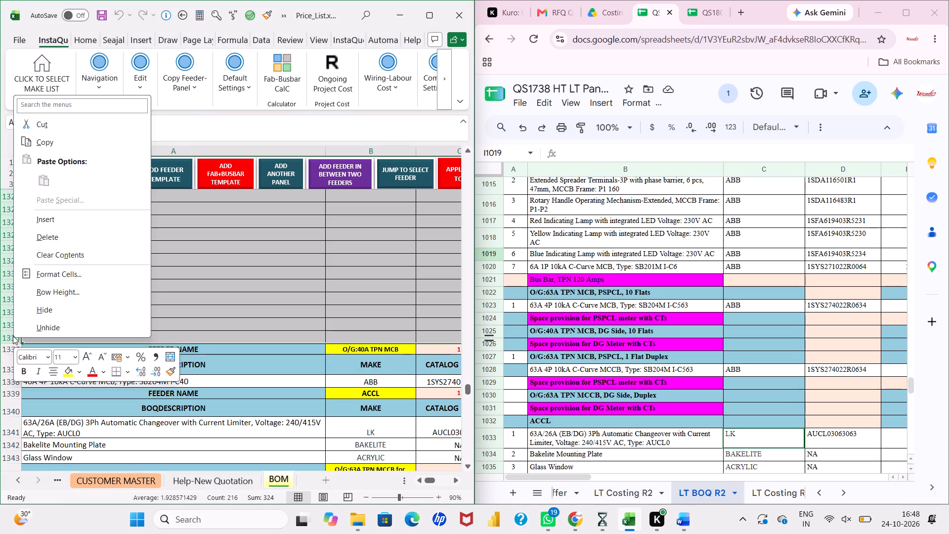
{"action": "left_click", "coordinate": [44, 238]}
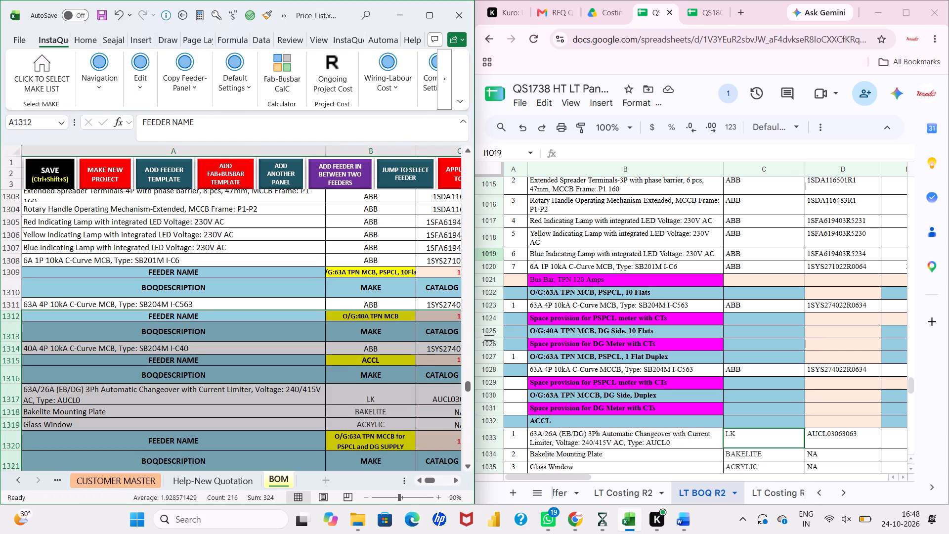
{"action": "left_click", "coordinate": [149, 272]}
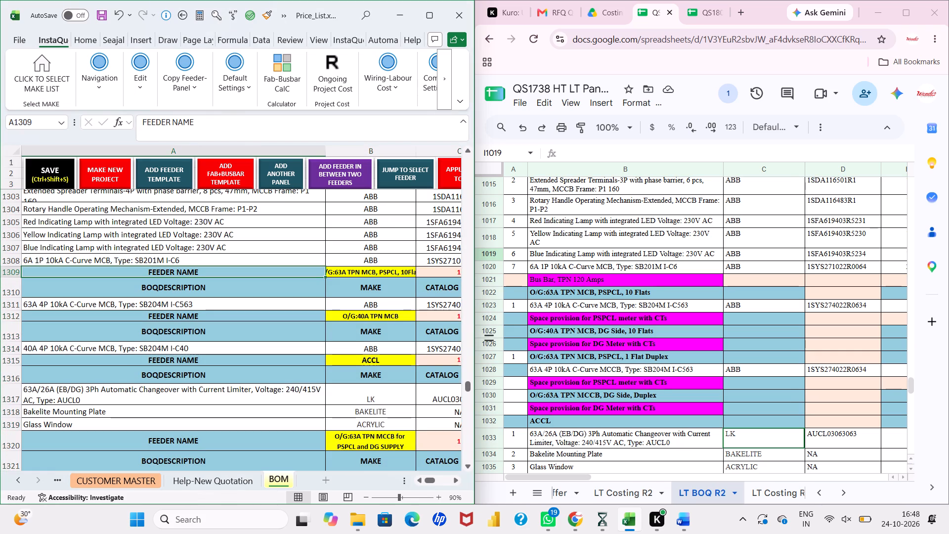
Rename the O/G:40A TPN MCB feeder in row 1312 as "O/G:40A TPN MCB, DG Side,10 Flats".
{"action": "double_click", "coordinate": [406, 318]}
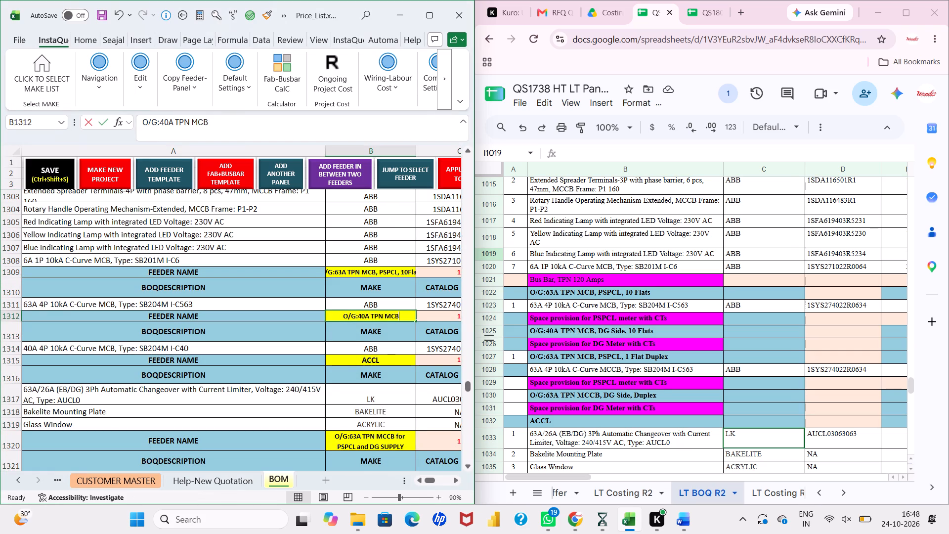
{"action": "key", "text": "space"}
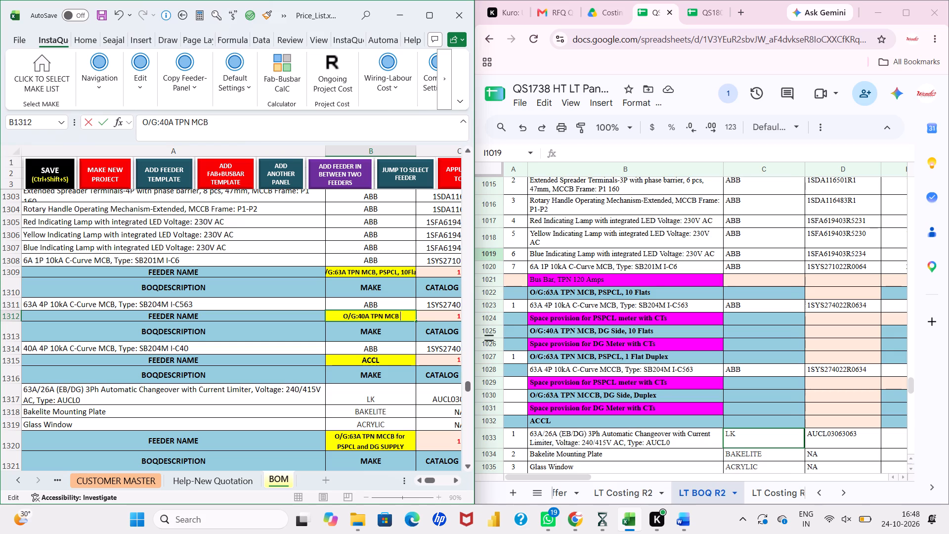
{"action": "key", "text": "BackSpace"}
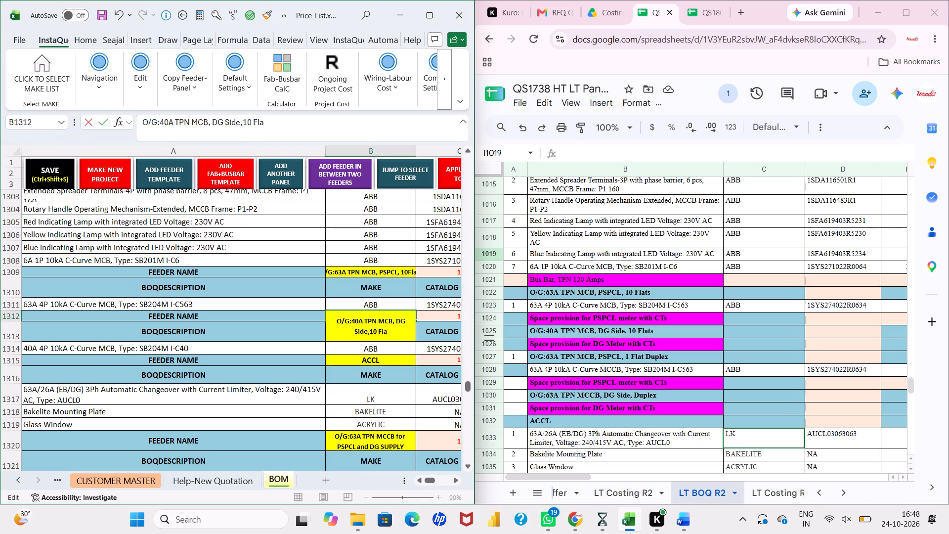
{"action": "key", "text": "Return"}
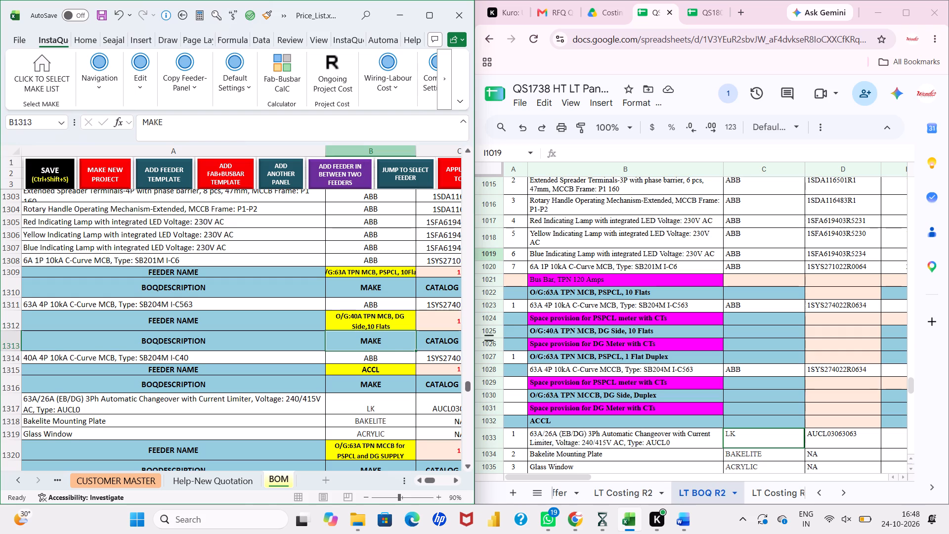
Apply text wrapping to the whole of column B so the long feeder names fit in their cells.
{"action": "left_click", "coordinate": [361, 148]}
{"action": "left_click", "coordinate": [91, 40]}
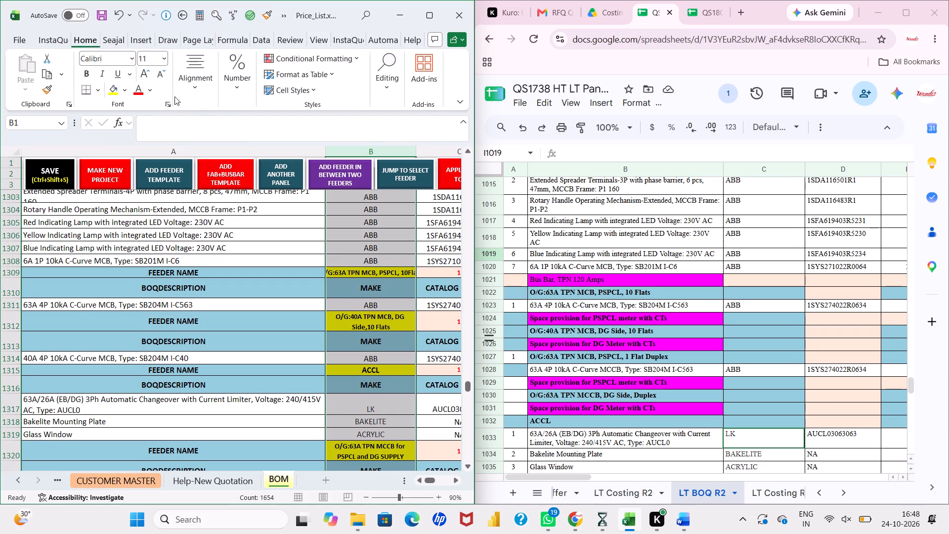
{"action": "left_click", "coordinate": [196, 106]}
{"action": "left_click", "coordinate": [271, 121]}
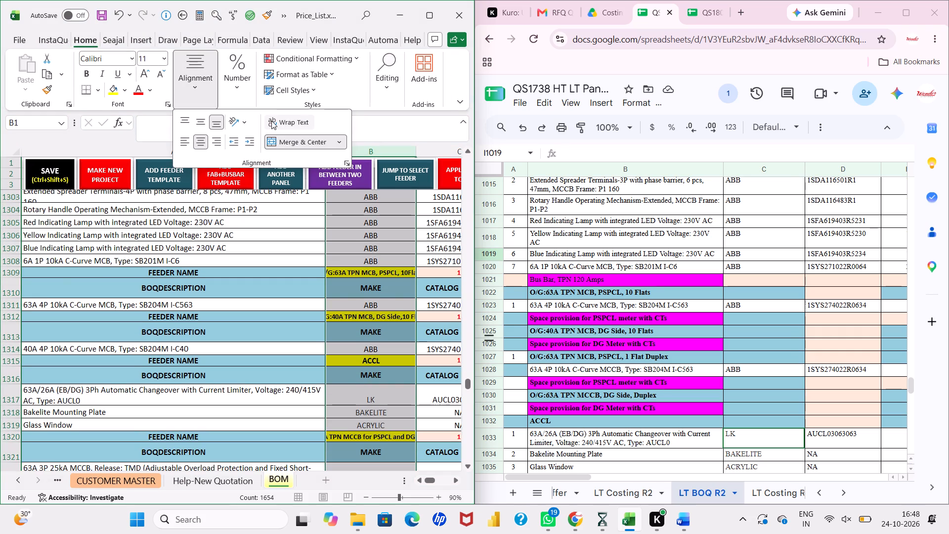
{"action": "left_click", "coordinate": [271, 121]}
{"action": "double_click", "coordinate": [268, 314]}
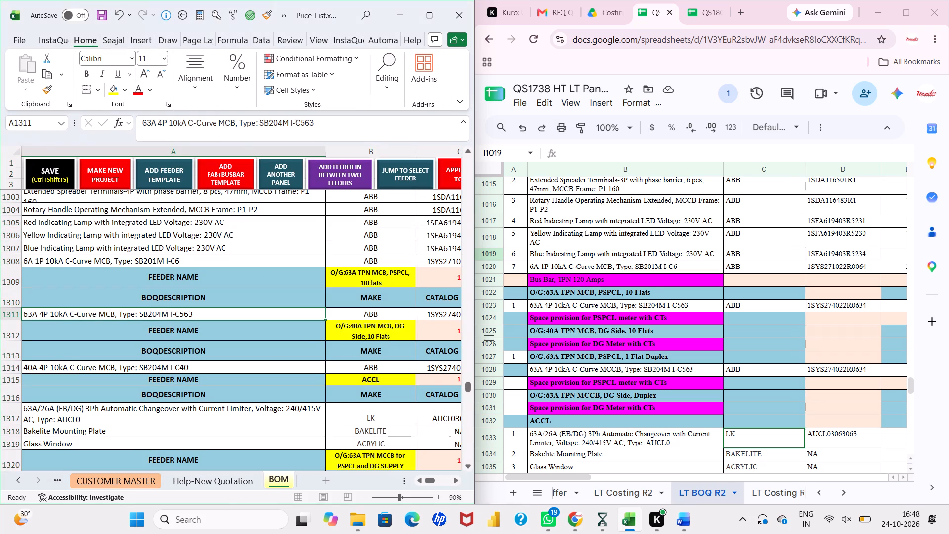
Save the ongoing project backup again.
{"action": "left_click", "coordinate": [48, 172]}
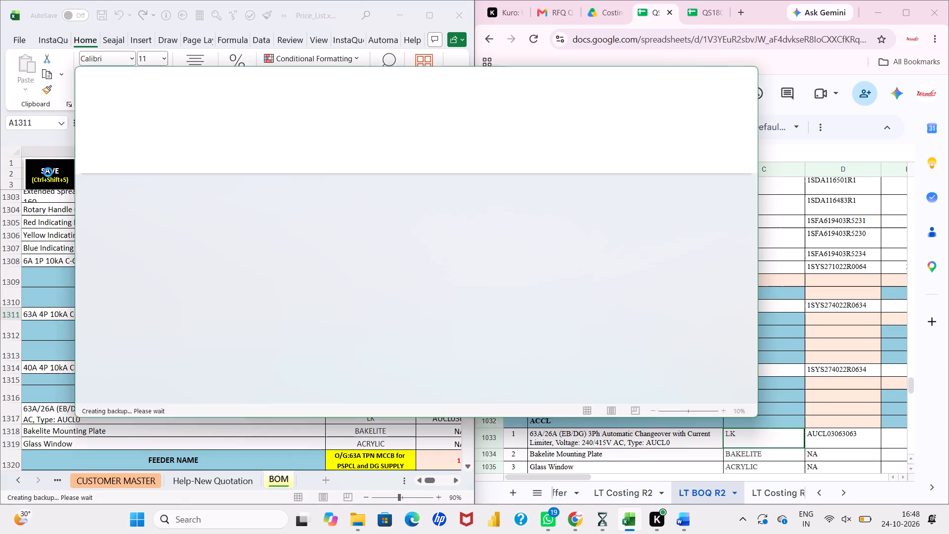
{"action": "left_click", "coordinate": [557, 326]}
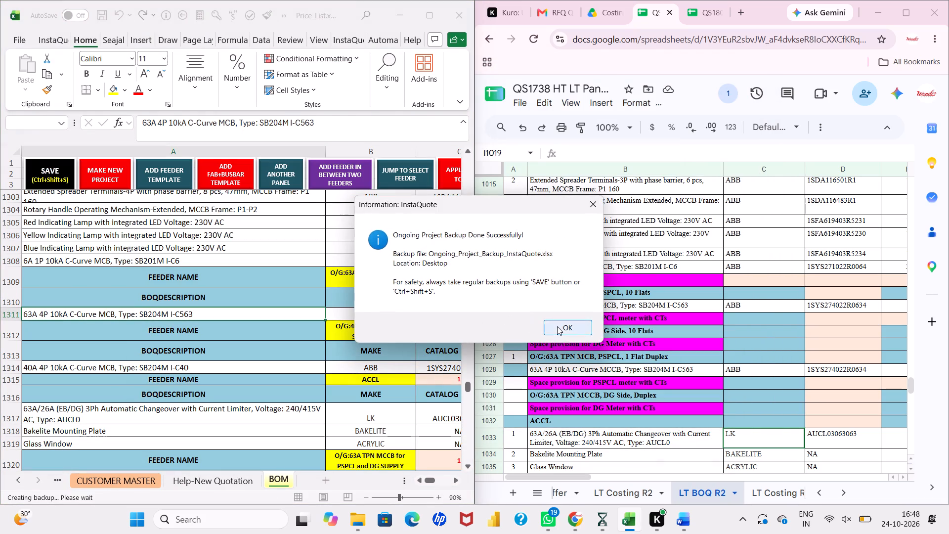
Compare the BOM's PSPCL and DG side feeders for 10 flats with the matching feeder and space-provision rows of LT BOQ R2.
{"action": "left_click", "coordinate": [385, 340]}
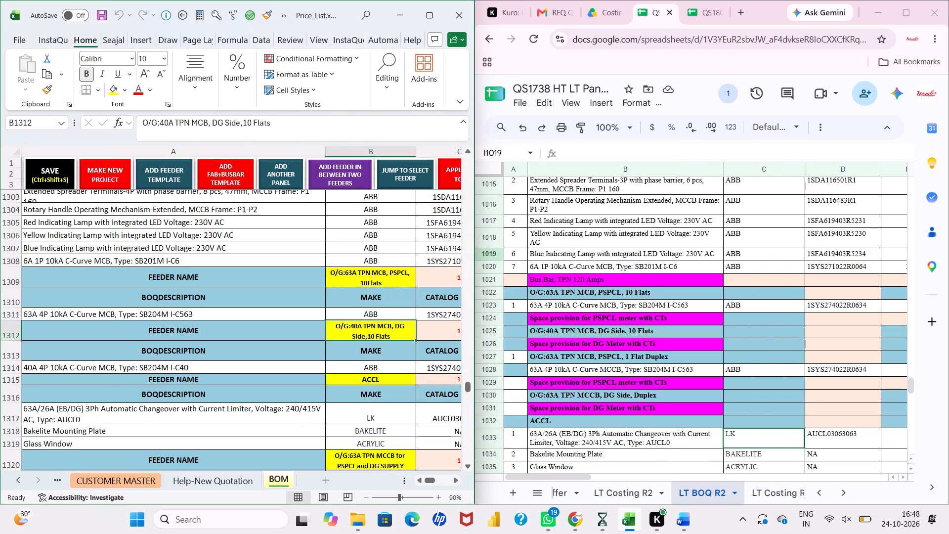
{"action": "scroll", "coordinate": [385, 340], "scroll_direction": "down", "scroll_amount": 1}
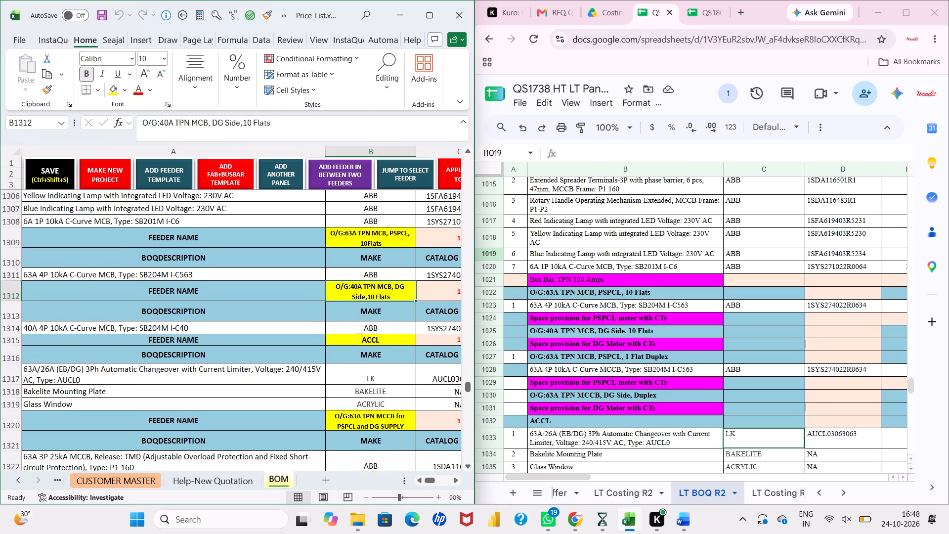
{"action": "scroll", "coordinate": [385, 340], "scroll_direction": "down", "scroll_amount": 1}
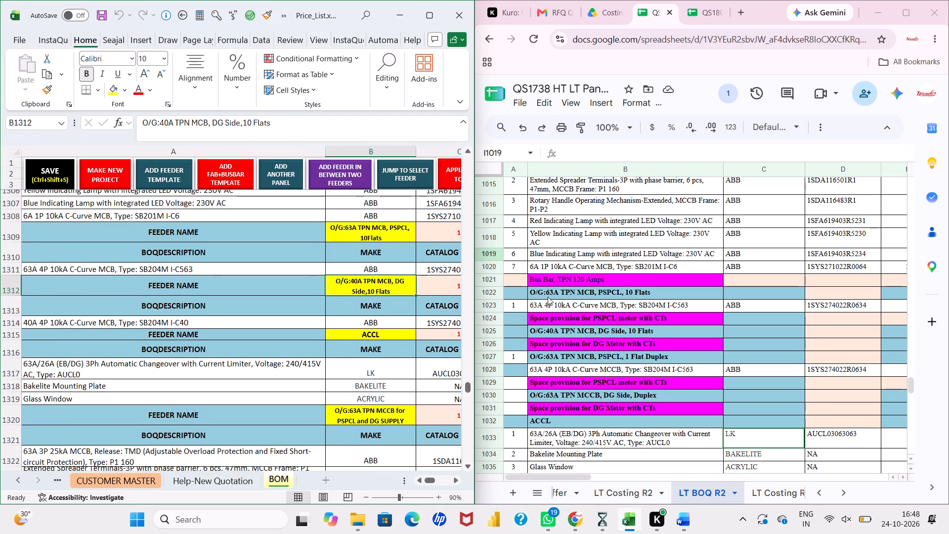
{"action": "left_click_drag", "start_coordinate": [548, 297], "coordinate": [549, 306]}
{"action": "left_click", "coordinate": [549, 320]}
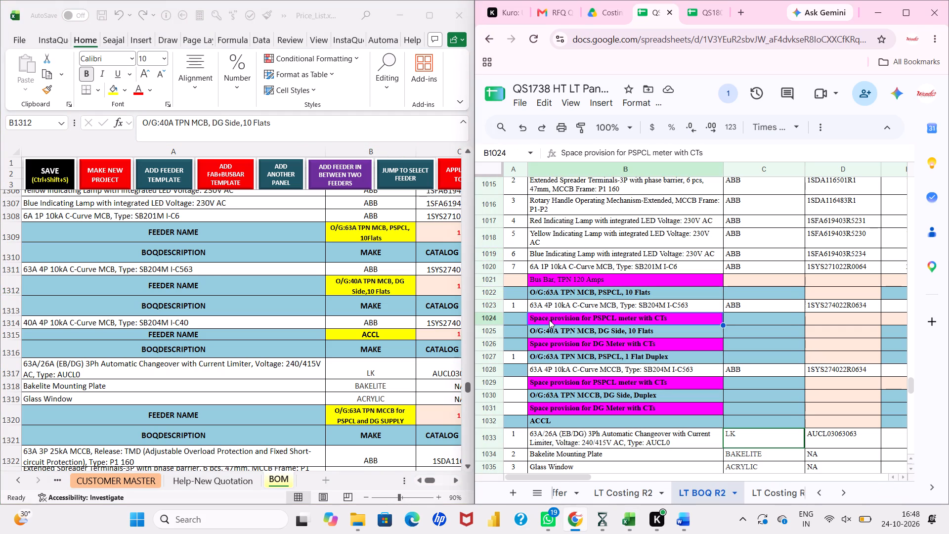
{"action": "left_click_drag", "start_coordinate": [552, 332], "coordinate": [552, 341]}
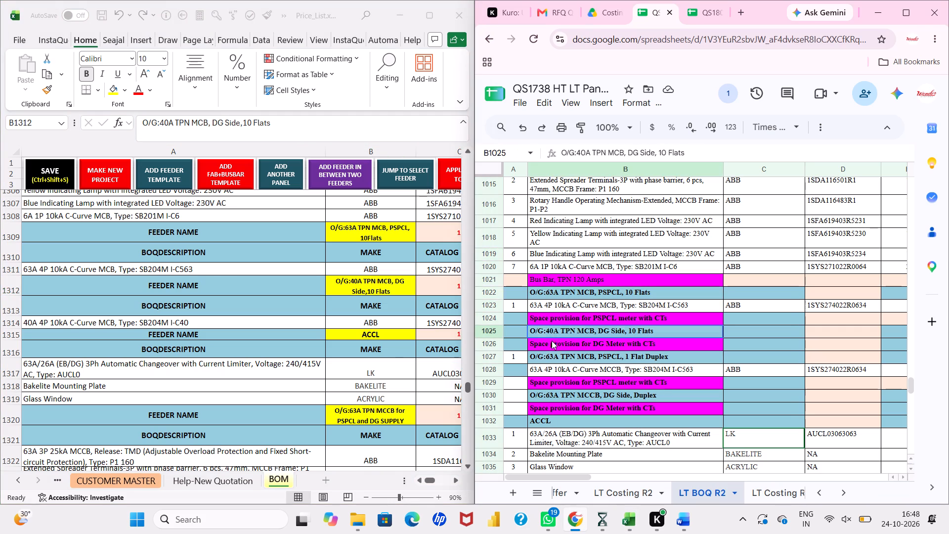
{"action": "left_click_drag", "start_coordinate": [552, 341], "coordinate": [552, 342]}
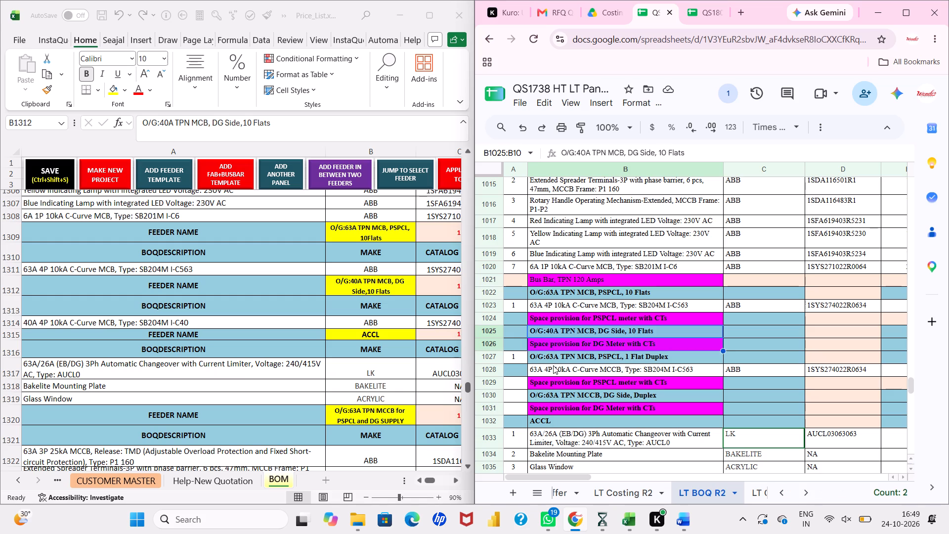
{"action": "left_click", "coordinate": [557, 357]}
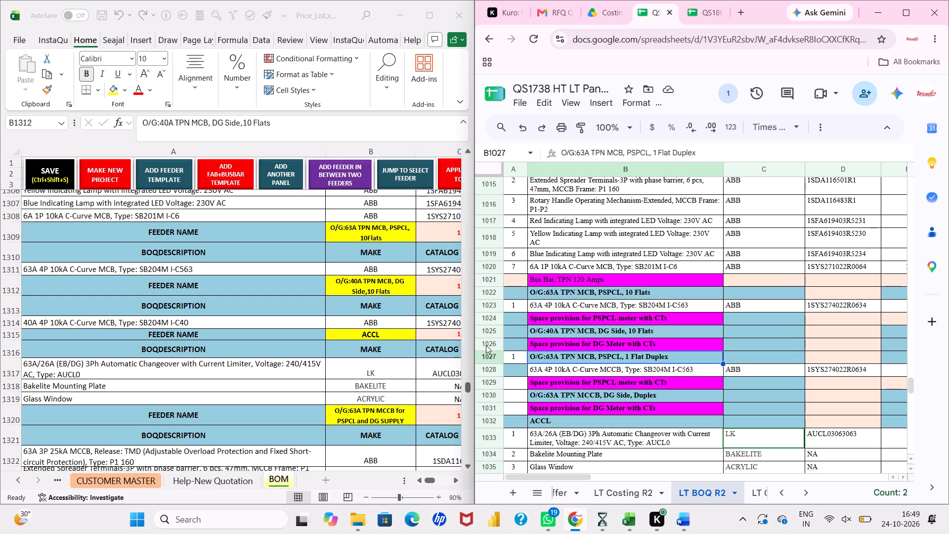
{"action": "left_click", "coordinate": [302, 321]}
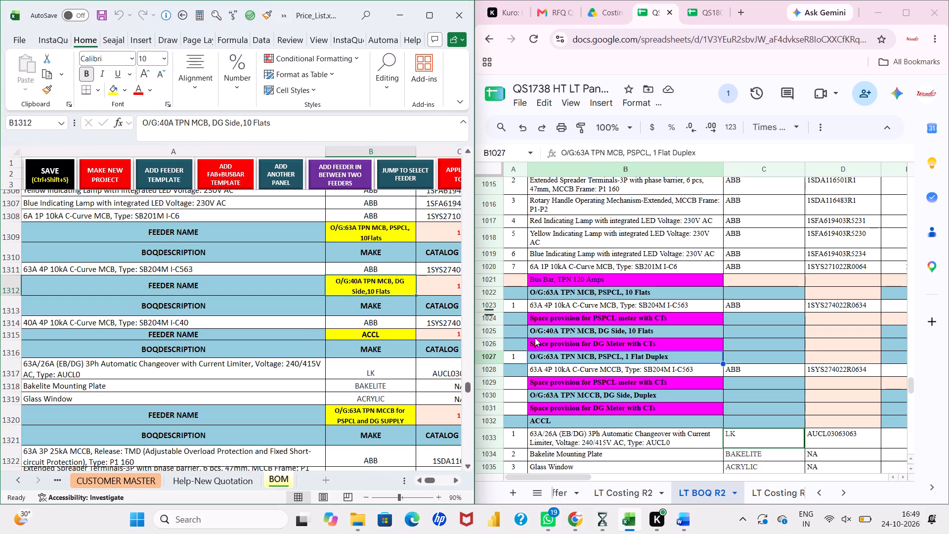
Replace the 40A 4P MCB description in BOM row 1314 with "Space provision for DG Meter with CTs" copied from LT BOQ R2.
{"action": "left_click", "coordinate": [559, 342]}
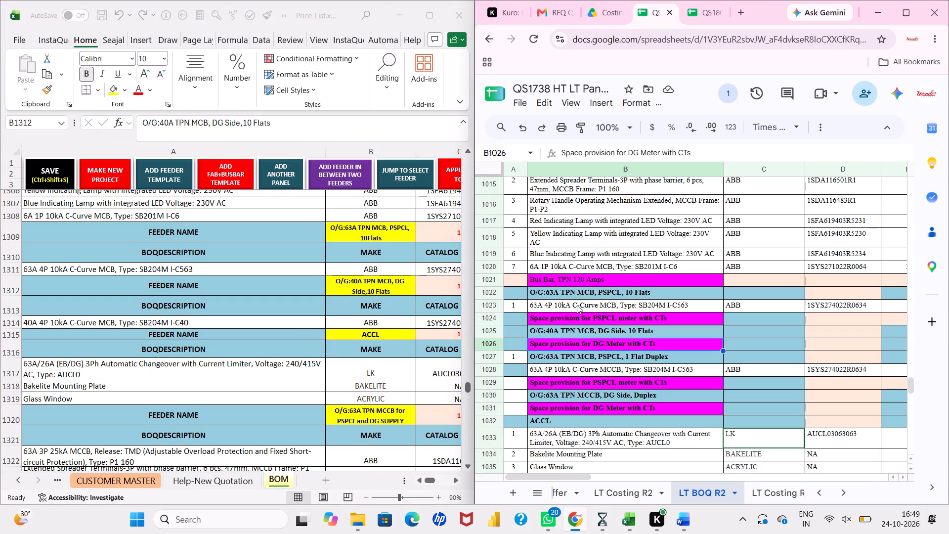
{"action": "left_click_drag", "start_coordinate": [694, 151], "coordinate": [541, 143]}
{"action": "key", "text": "ctrl+c"}
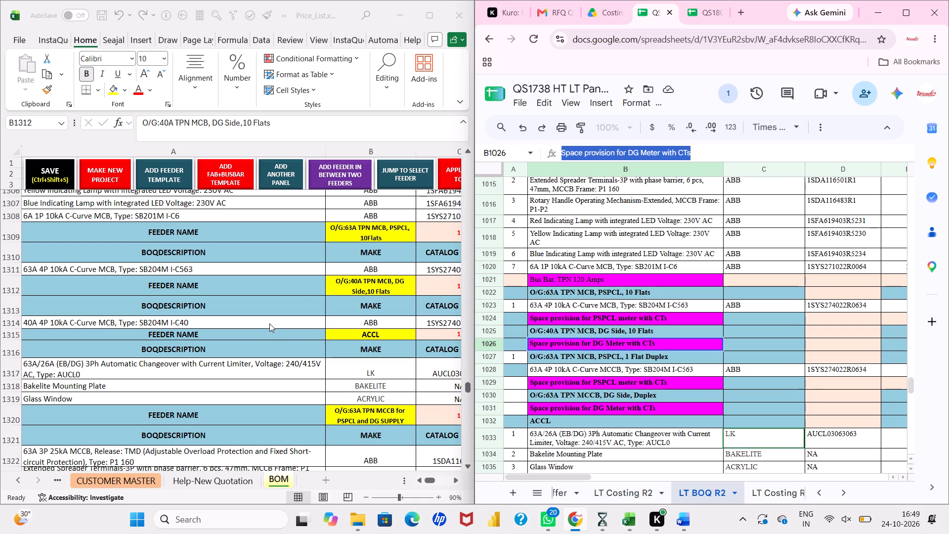
{"action": "left_click", "coordinate": [269, 322]}
{"action": "left_click", "coordinate": [269, 322]}
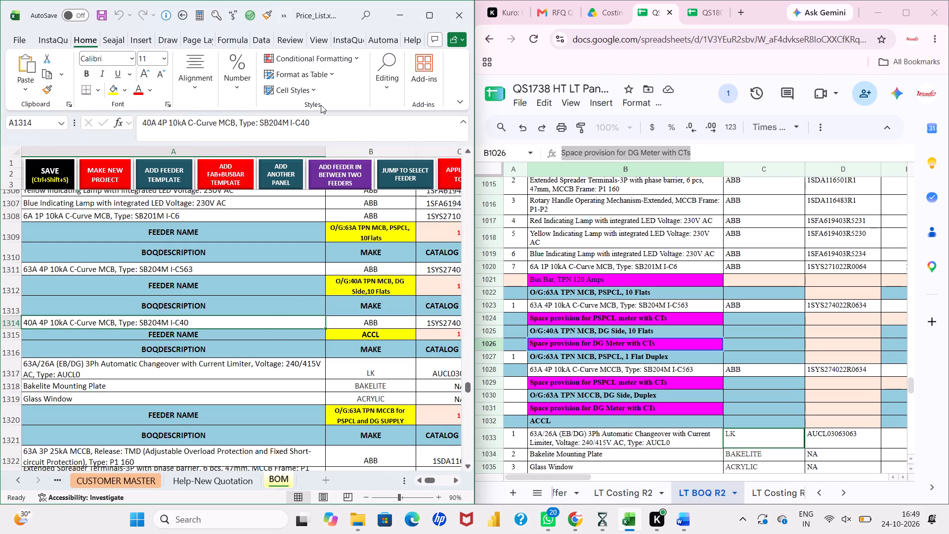
{"action": "left_click", "coordinate": [325, 116]}
{"action": "key", "text": "ctrl+a"}
{"action": "key", "text": "ctrl+v"}
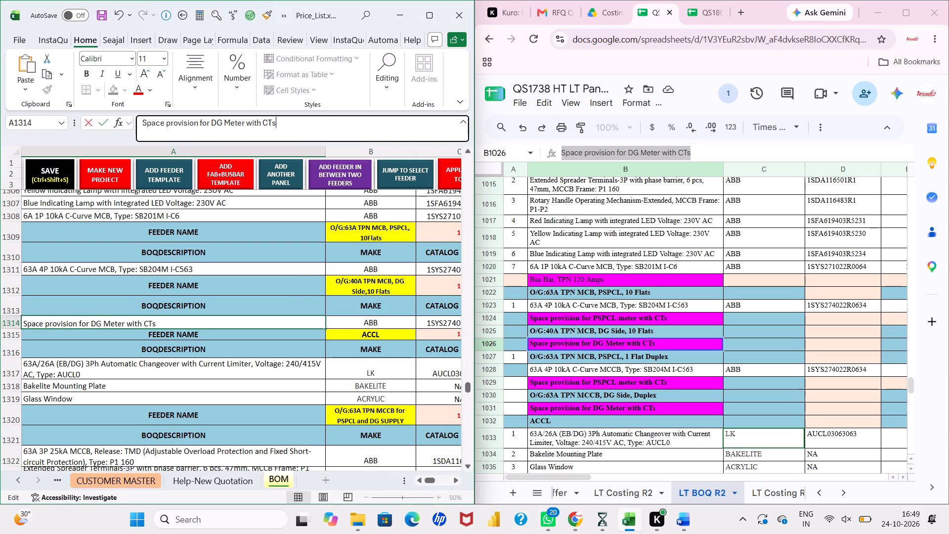
{"action": "key", "text": "Return"}
Clear the make, catalog number and price of the DG meter space-provision item in row 1314.
{"action": "scroll", "coordinate": [368, 330], "scroll_direction": "left", "scroll_amount": 2}
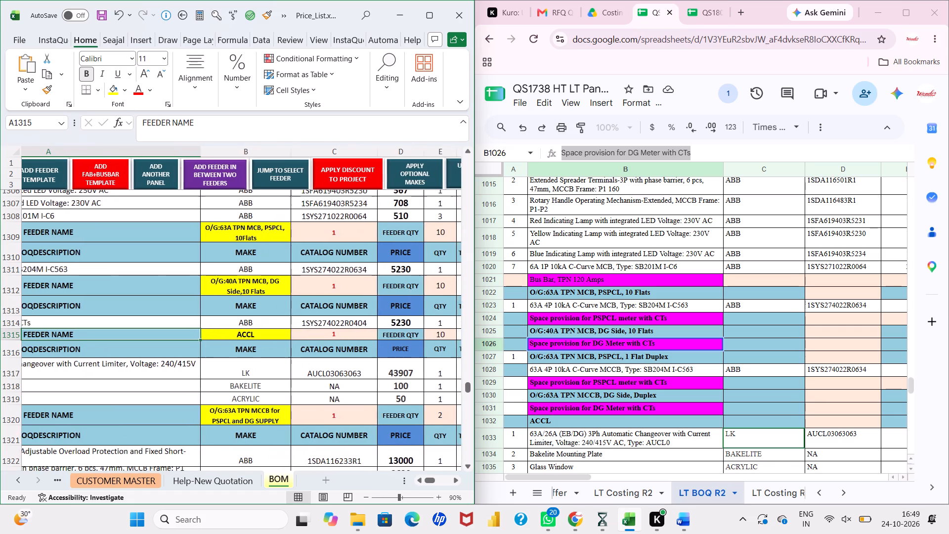
{"action": "left_click_drag", "start_coordinate": [274, 321], "coordinate": [404, 327]}
{"action": "key", "text": "Delete"}
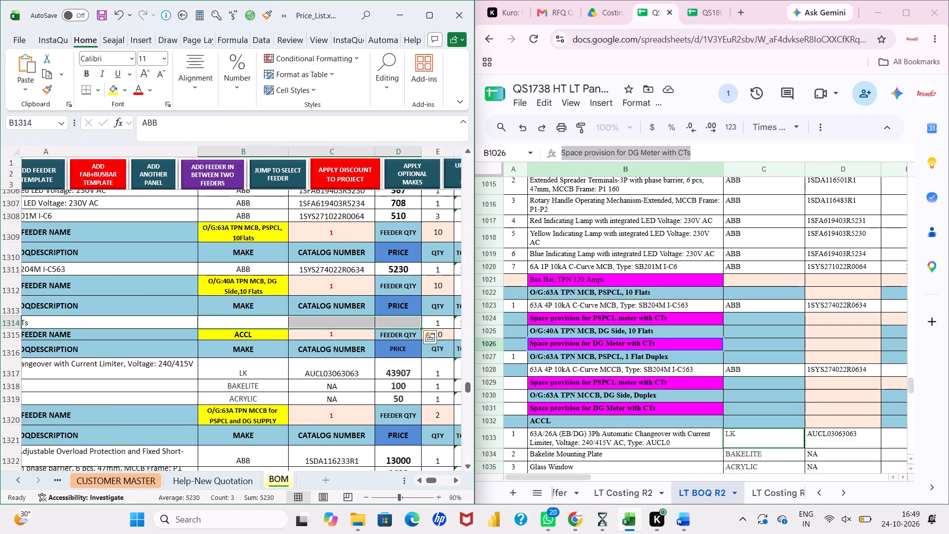
Set both the price and the discount of the DG meter space-provision item in row 1314 to 0.
{"action": "left_click", "coordinate": [426, 321]}
{"action": "scroll", "coordinate": [426, 321], "scroll_direction": "left", "scroll_amount": 1}
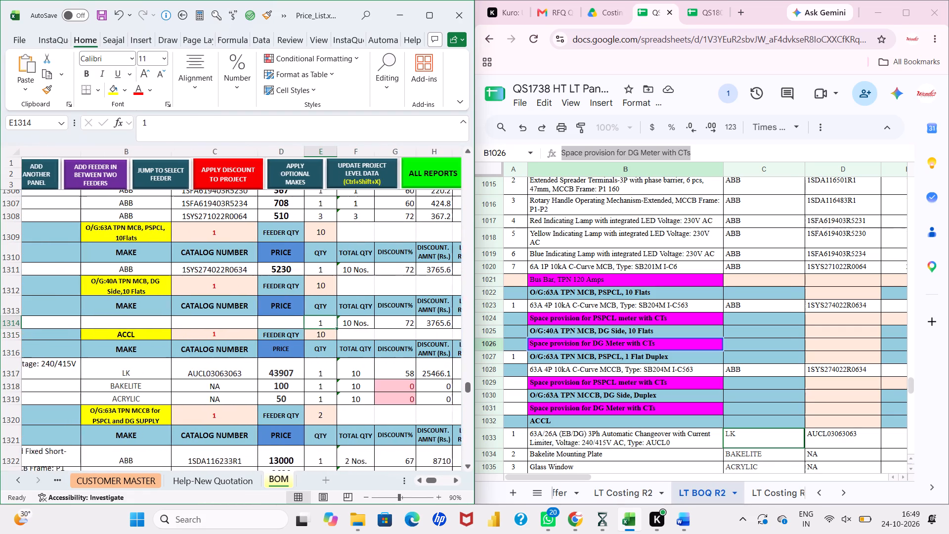
{"action": "scroll", "coordinate": [426, 321], "scroll_direction": "left", "scroll_amount": 1}
{"action": "left_click", "coordinate": [275, 323]}
{"action": "key", "text": "0"}
{"action": "key", "text": "Return"}
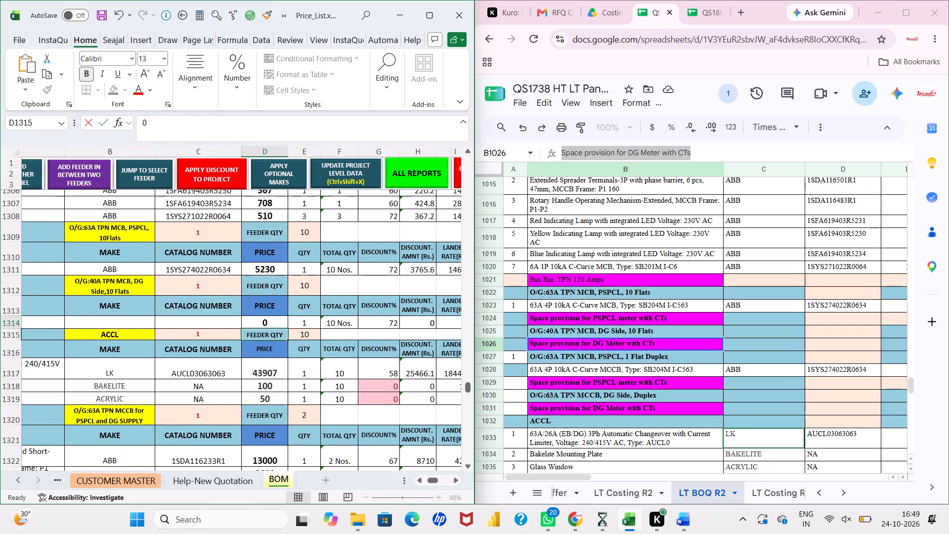
{"action": "scroll", "coordinate": [275, 323], "scroll_direction": "left", "scroll_amount": 1}
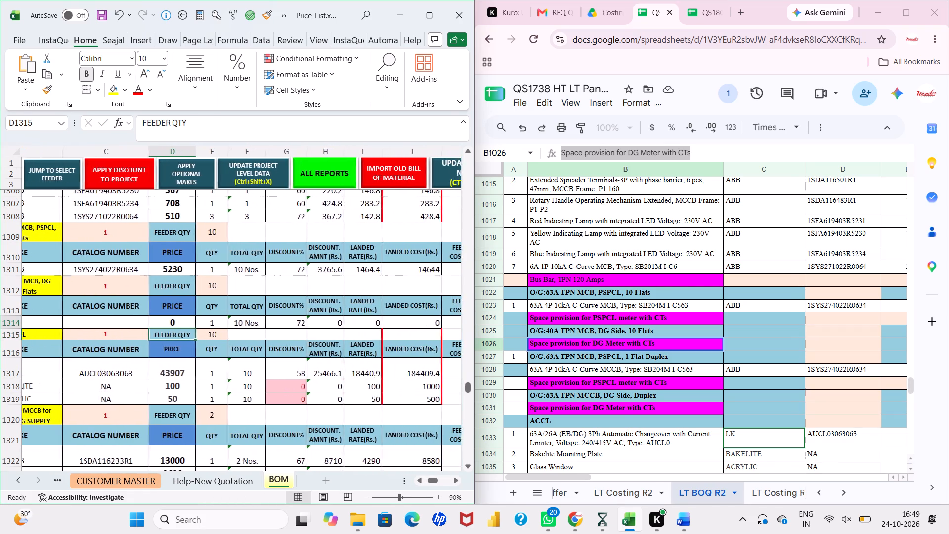
{"action": "left_click", "coordinate": [281, 323]}
{"action": "key", "text": "0"}
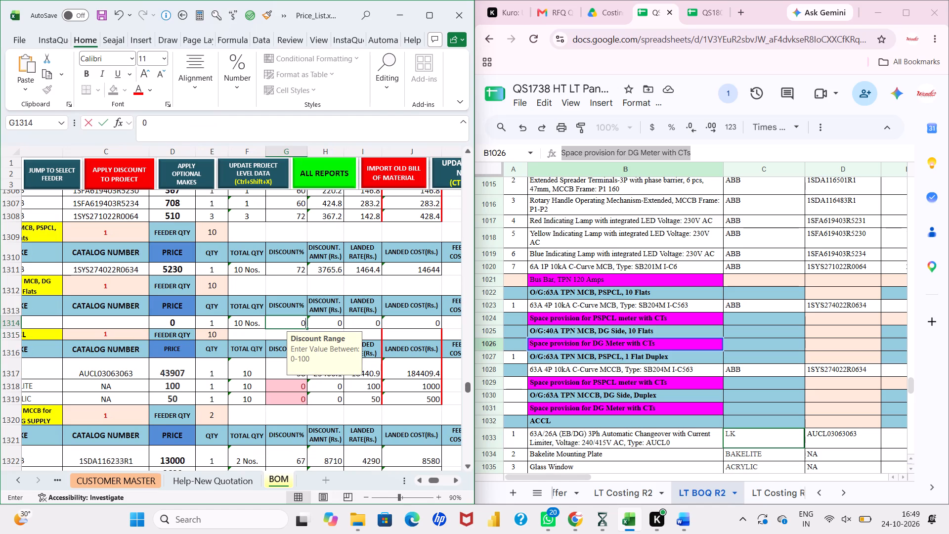
{"action": "key", "text": "Return"}
Review the duplex and ACCL feeders in LT BOQ R2 and check the BOM's feeder rows and quantities around row 1309.
{"action": "scroll", "coordinate": [281, 323], "scroll_direction": "right", "scroll_amount": 1}
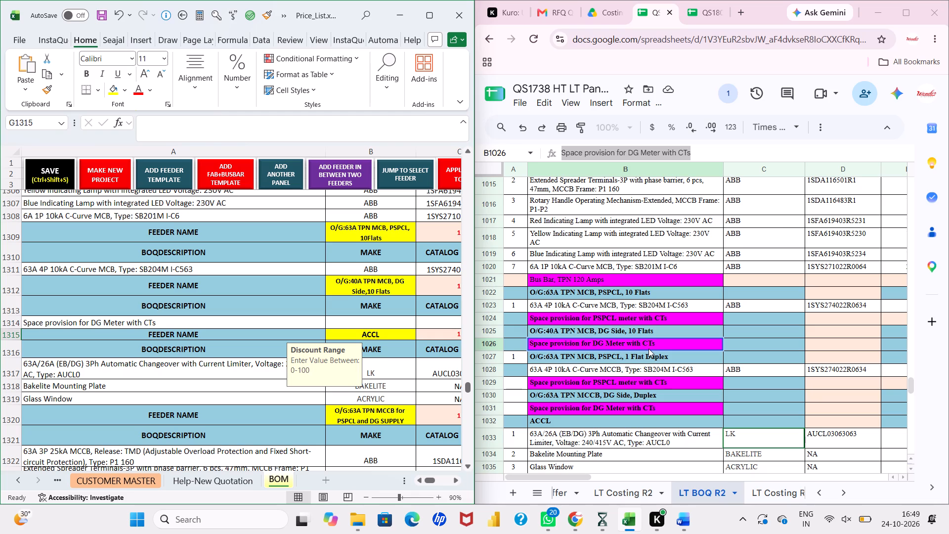
{"action": "scroll", "coordinate": [637, 366], "scroll_direction": "down", "scroll_amount": 2}
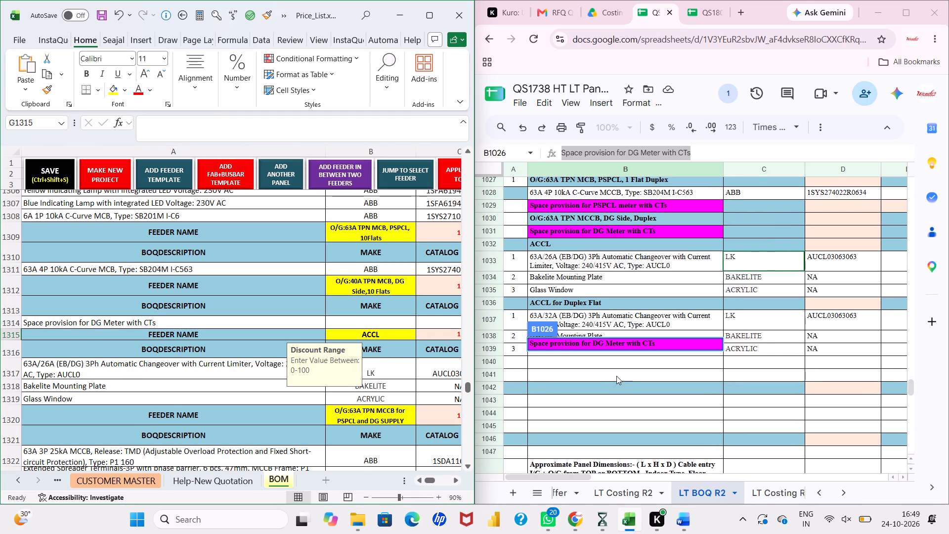
{"action": "left_click", "coordinate": [605, 383]}
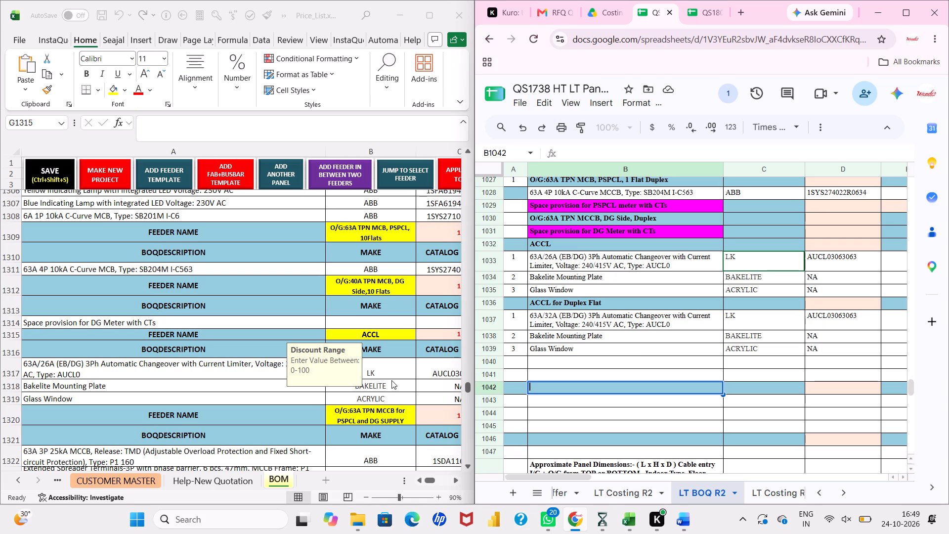
{"action": "scroll", "coordinate": [391, 380], "scroll_direction": "up", "scroll_amount": 1}
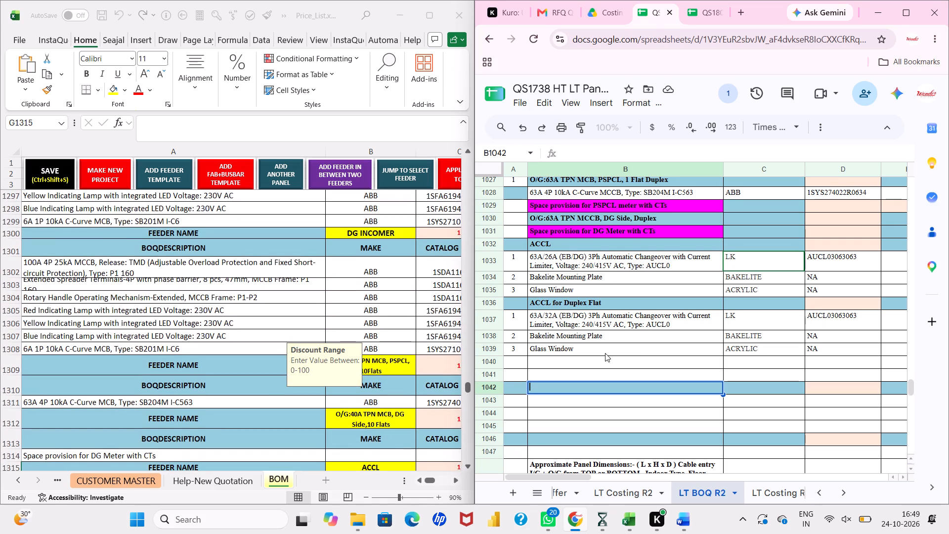
{"action": "scroll", "coordinate": [605, 353], "scroll_direction": "up", "scroll_amount": 3}
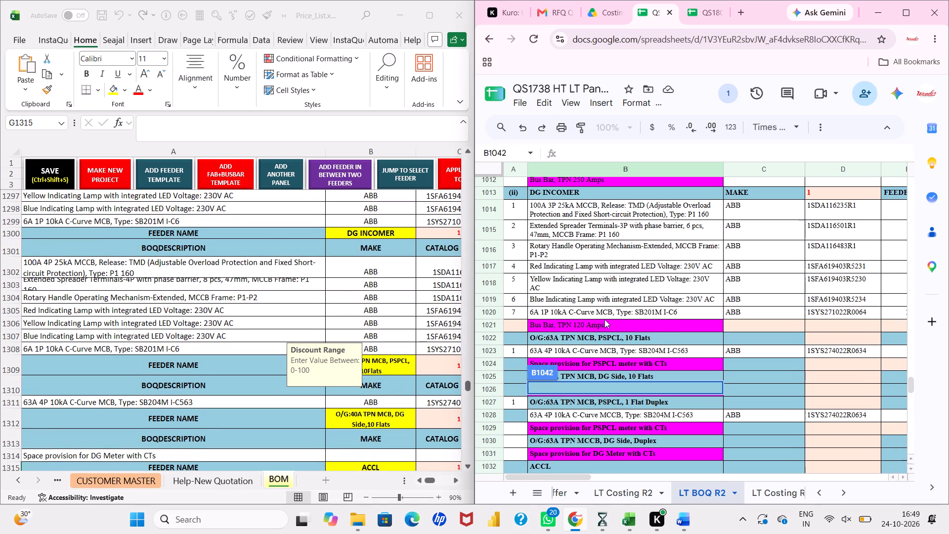
{"action": "scroll", "coordinate": [604, 319], "scroll_direction": "up", "scroll_amount": 1}
{"action": "scroll", "coordinate": [604, 319], "scroll_direction": "down", "scroll_amount": 1}
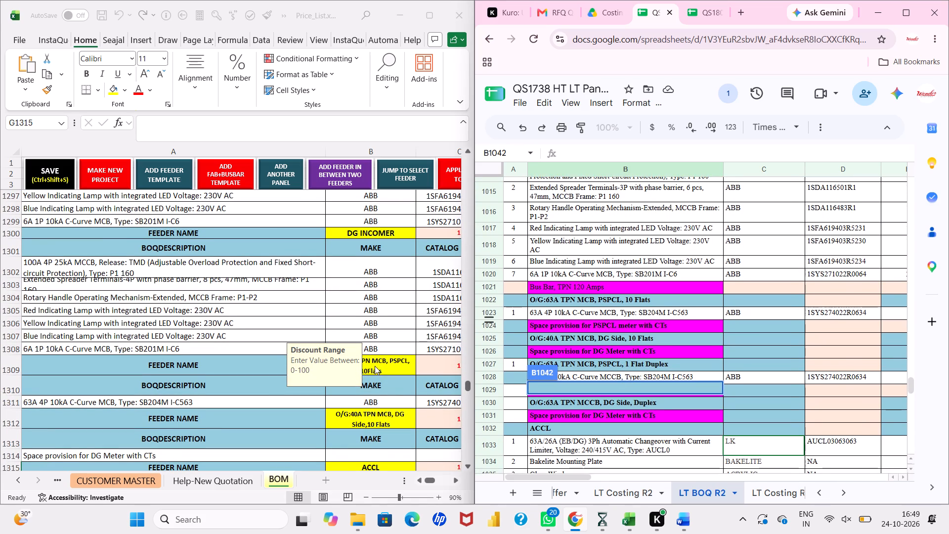
{"action": "left_click", "coordinate": [373, 366]}
{"action": "left_click", "coordinate": [373, 366]}
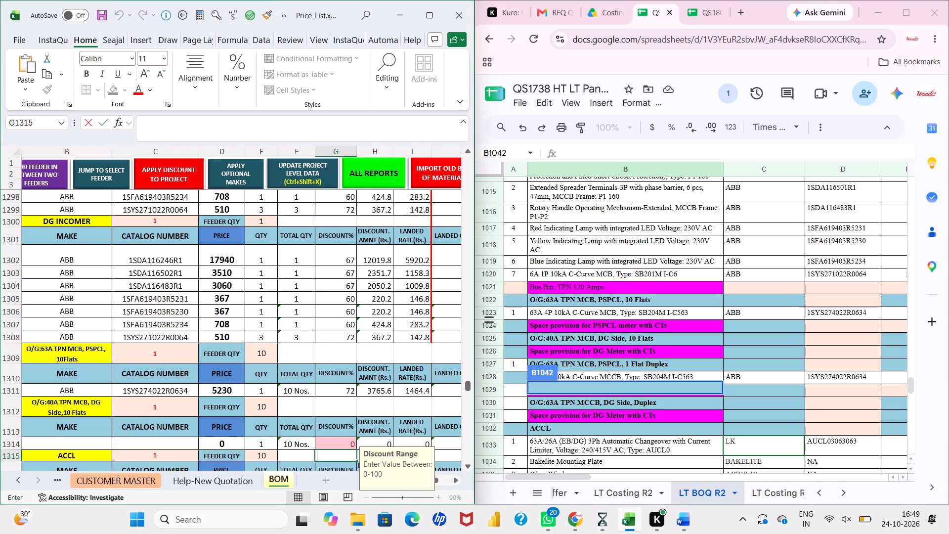
{"action": "left_click", "coordinate": [249, 356]}
{"action": "scroll", "coordinate": [249, 356], "scroll_direction": "right", "scroll_amount": 2}
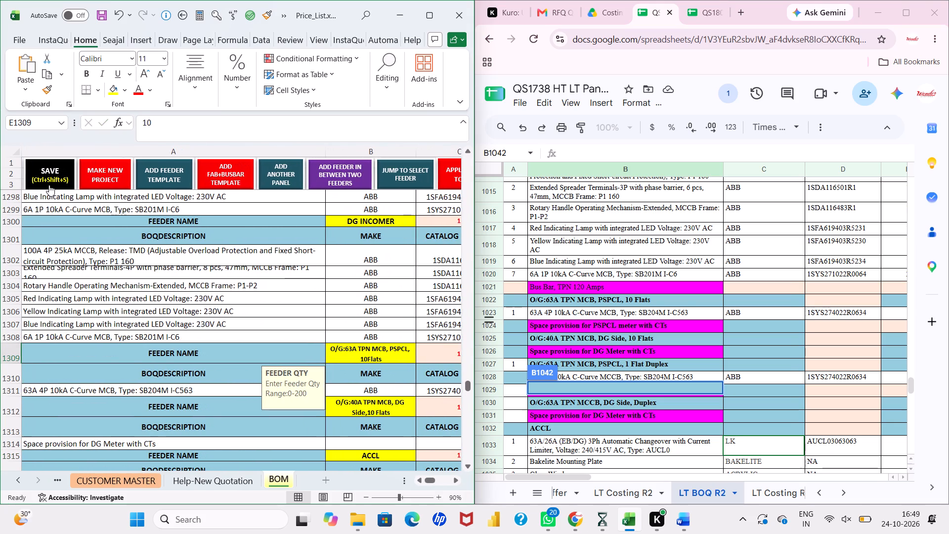
Save the ongoing project backup again.
{"action": "left_click", "coordinate": [49, 185]}
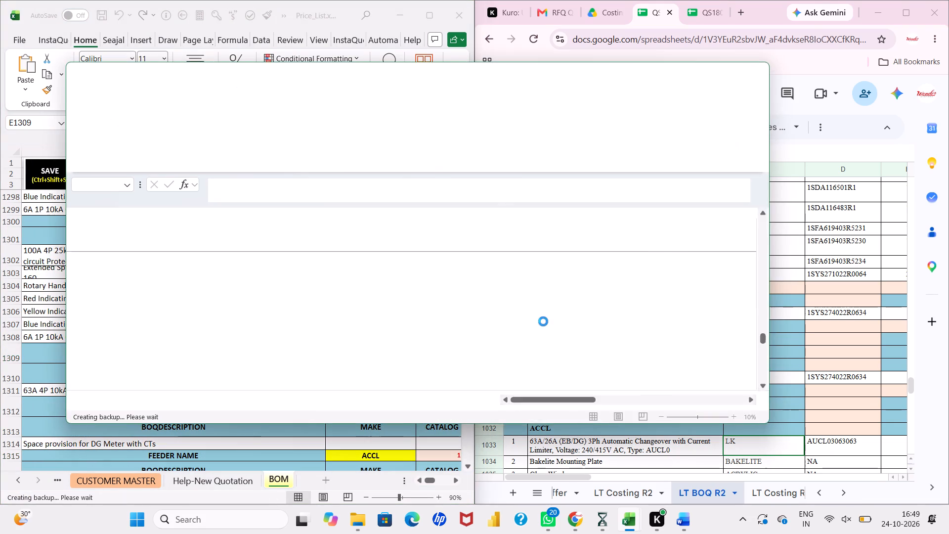
{"action": "left_click", "coordinate": [560, 324]}
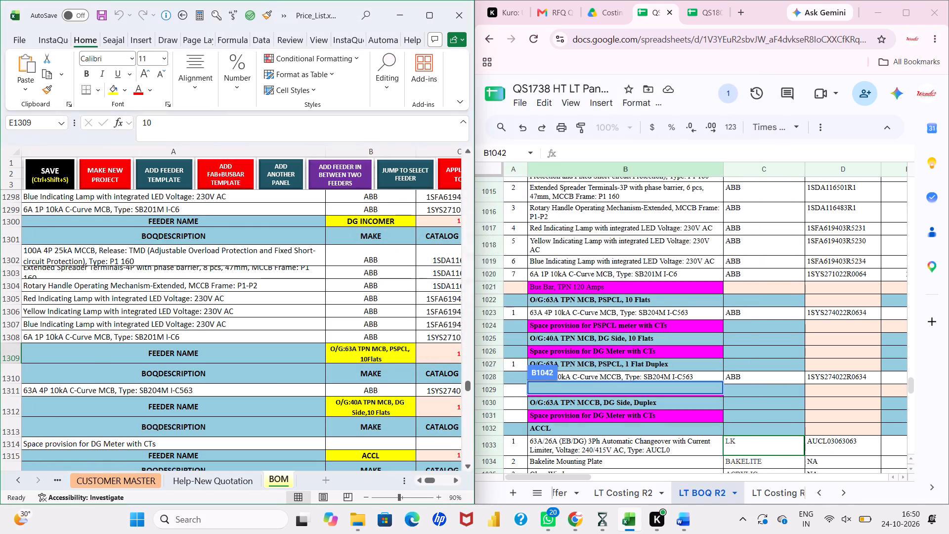
Examine the METER BOX-1 feeders from row 1309 down to the O/G:63A TPN MCCB feeder in the BOM sheet.
{"action": "left_click", "coordinate": [406, 354]}
{"action": "scroll", "coordinate": [406, 354], "scroll_direction": "down", "scroll_amount": 1}
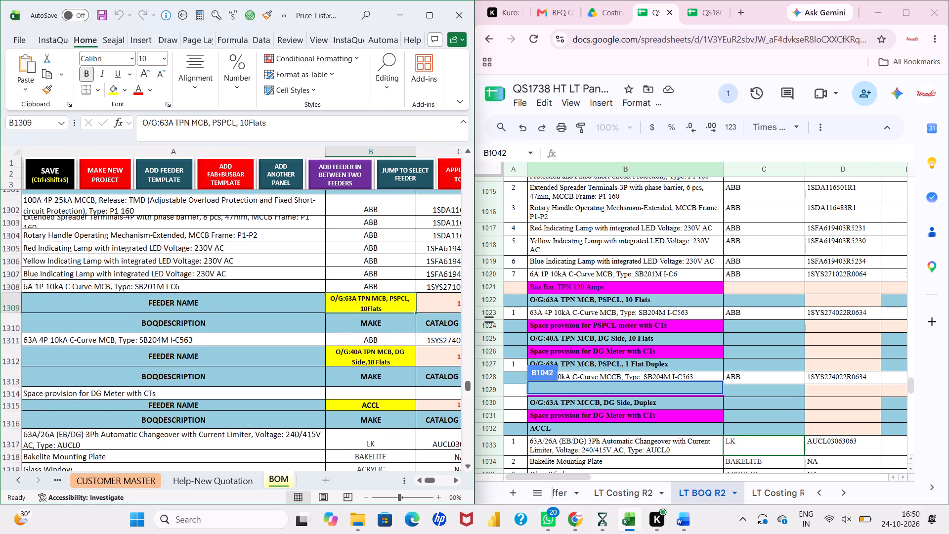
{"action": "scroll", "coordinate": [406, 354], "scroll_direction": "down", "scroll_amount": 2}
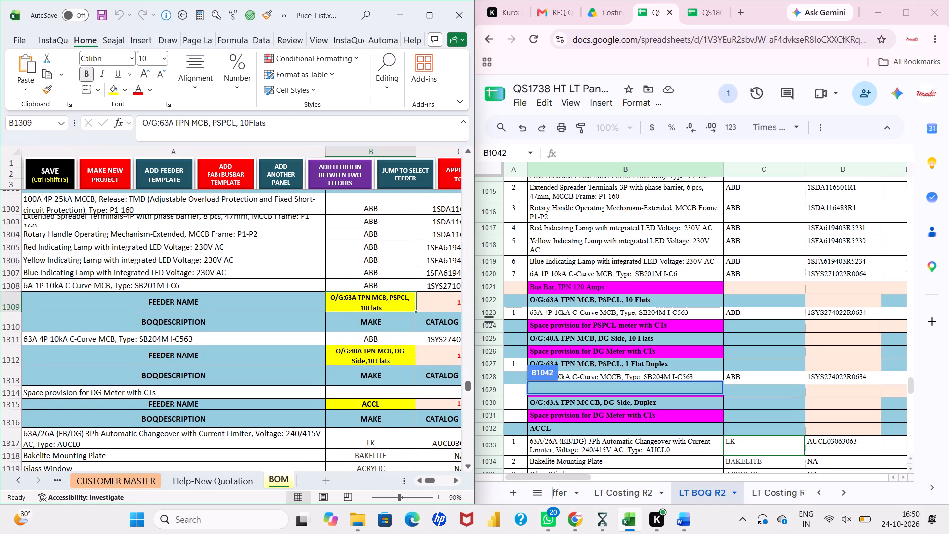
{"action": "scroll", "coordinate": [406, 354], "scroll_direction": "down", "scroll_amount": 6}
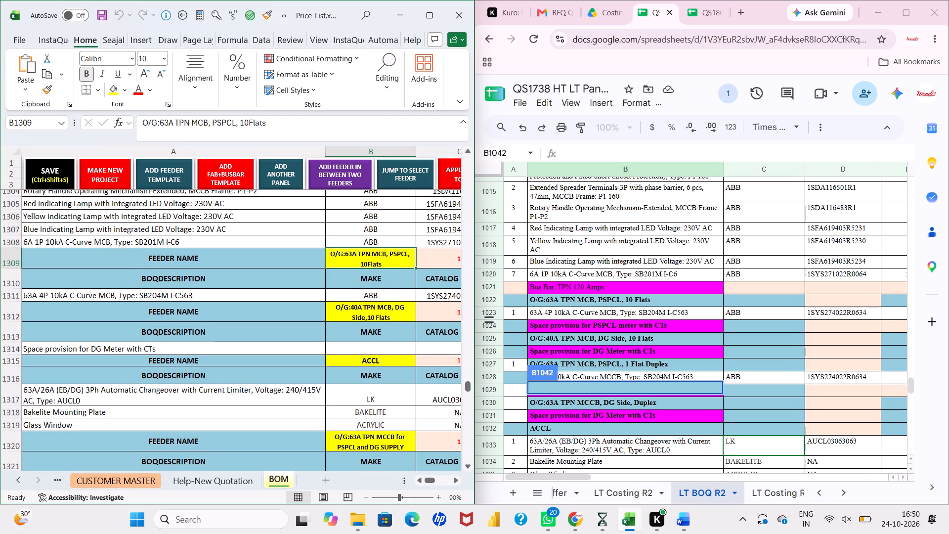
{"action": "scroll", "coordinate": [406, 354], "scroll_direction": "down", "scroll_amount": 1}
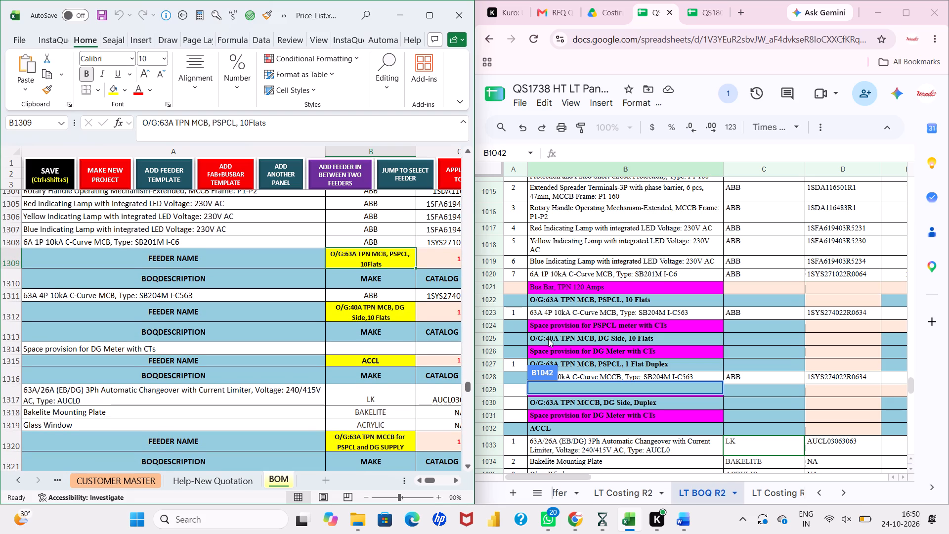
{"action": "left_click", "coordinate": [390, 310]}
{"action": "scroll", "coordinate": [390, 310], "scroll_direction": "down", "scroll_amount": 1}
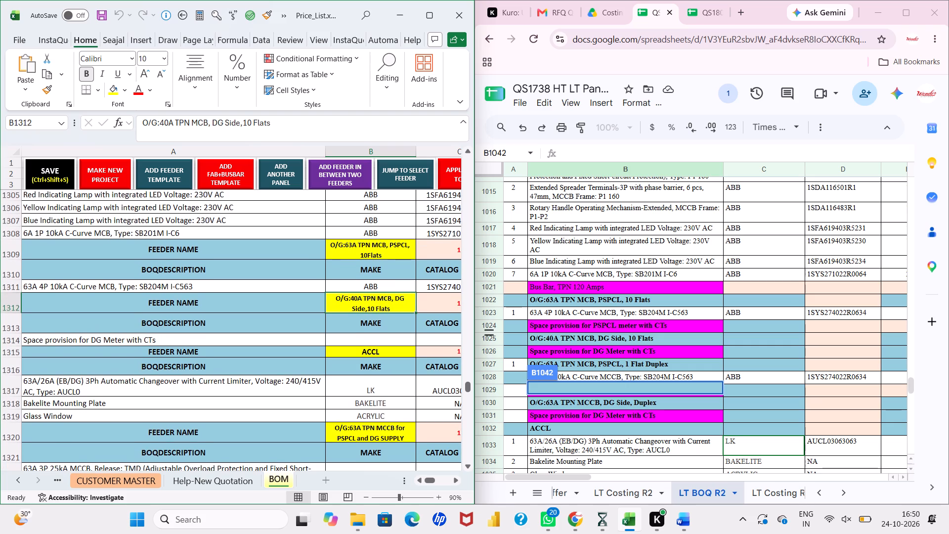
Insert a blank row below the 63A 4P 10kA C-Curve MCB item of the O/G:63A TPN MCB, PSPCL feeder in the BOM sheet.
{"action": "scroll", "coordinate": [390, 310], "scroll_direction": "down", "scroll_amount": 2}
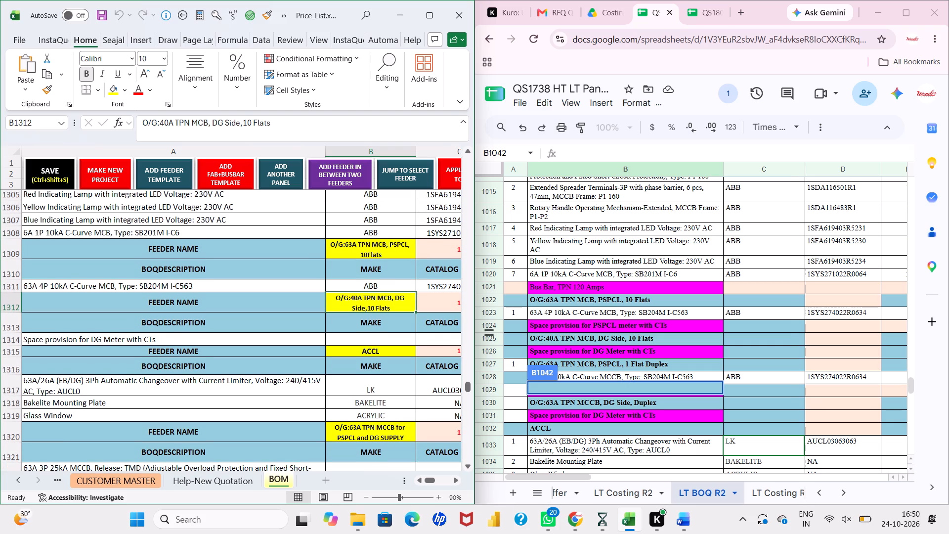
{"action": "scroll", "coordinate": [390, 310], "scroll_direction": "down", "scroll_amount": 4}
{"action": "left_click", "coordinate": [10, 284]}
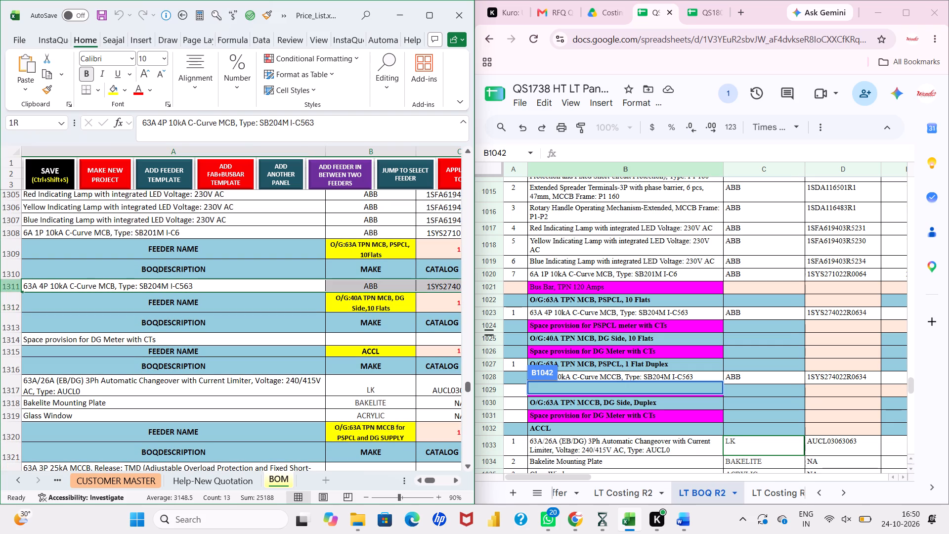
{"action": "left_click", "coordinate": [63, 38]}
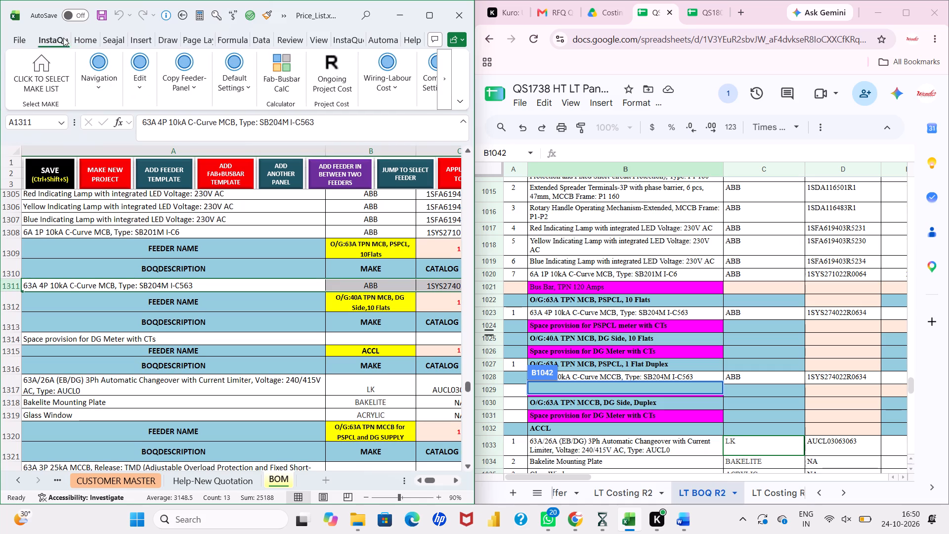
{"action": "left_click", "coordinate": [143, 91]}
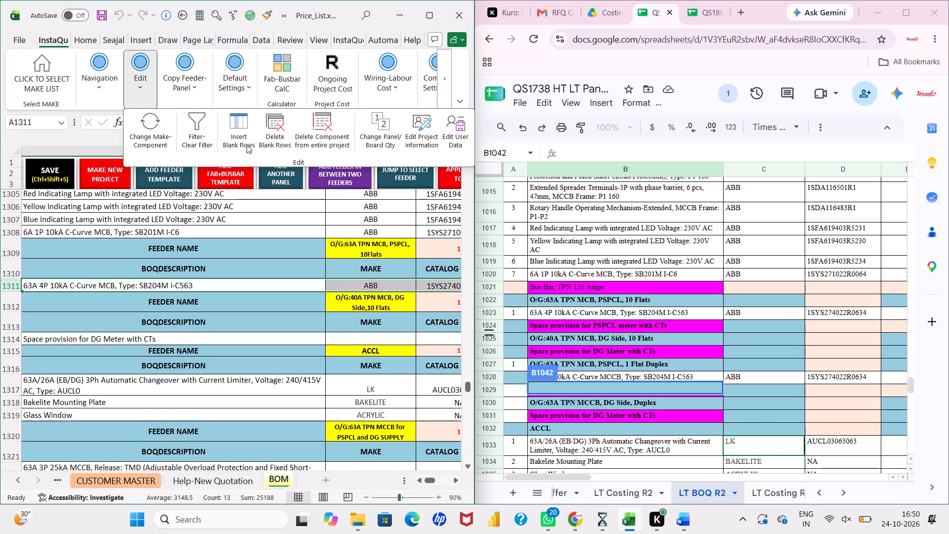
{"action": "left_click", "coordinate": [247, 145]}
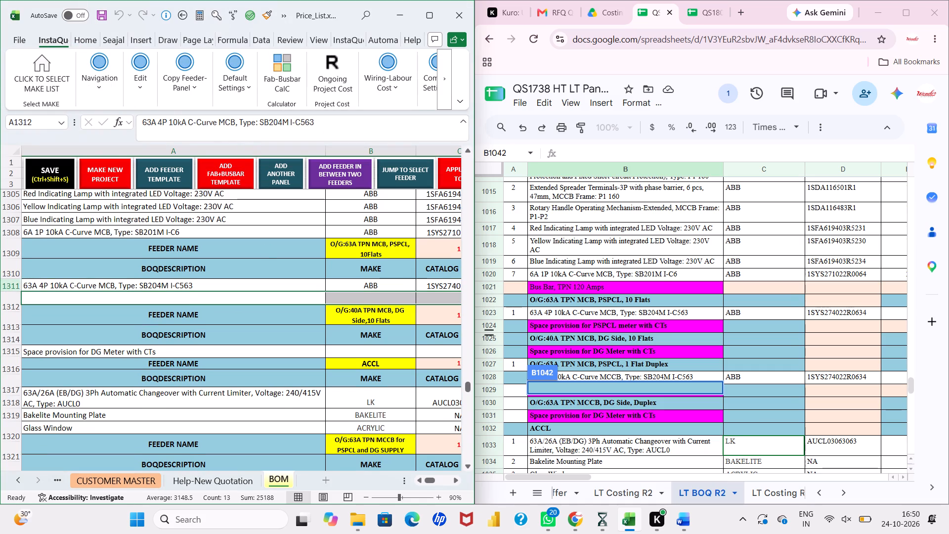
Copy the item description "Space provision for DG Meter with CTs" from row 1315 into the blank row 1312.
{"action": "left_click", "coordinate": [275, 297]}
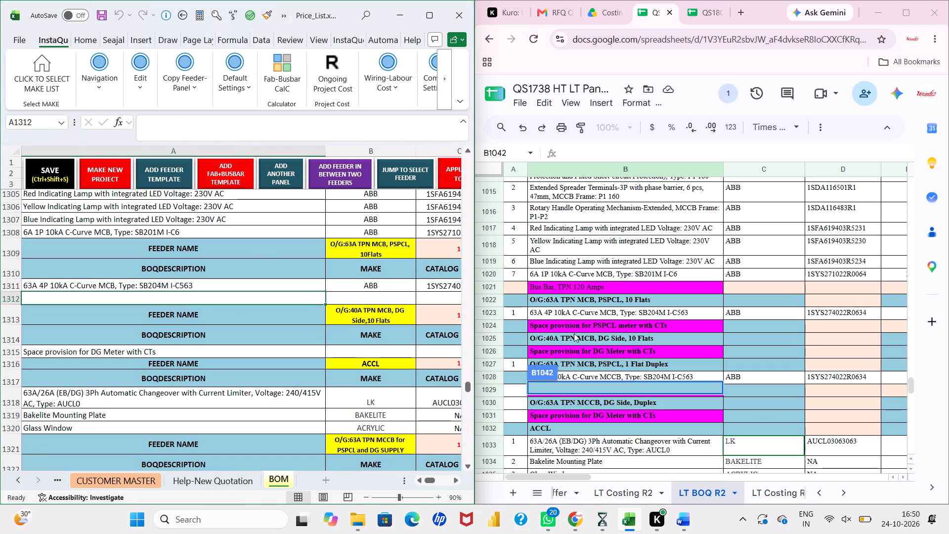
{"action": "left_click", "coordinate": [588, 328]}
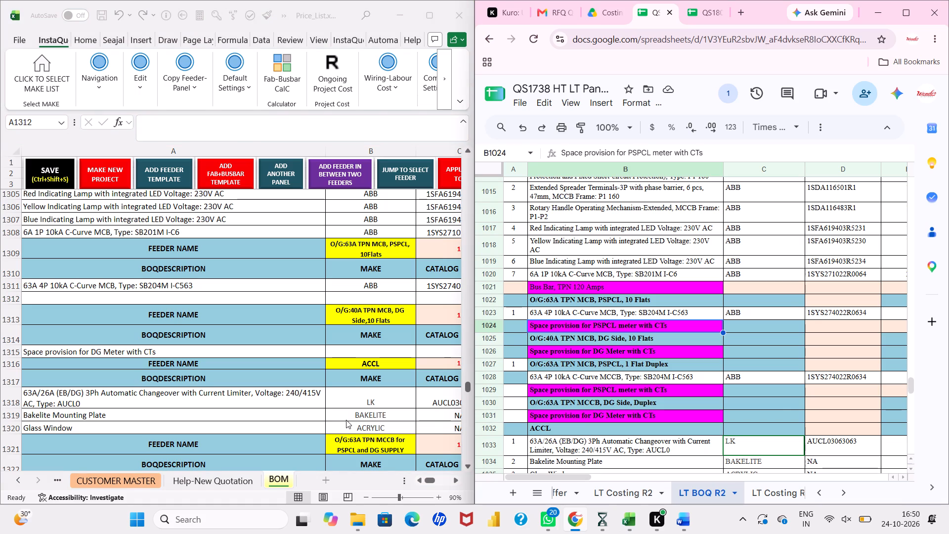
{"action": "left_click", "coordinate": [315, 349]}
{"action": "left_click", "coordinate": [315, 349]}
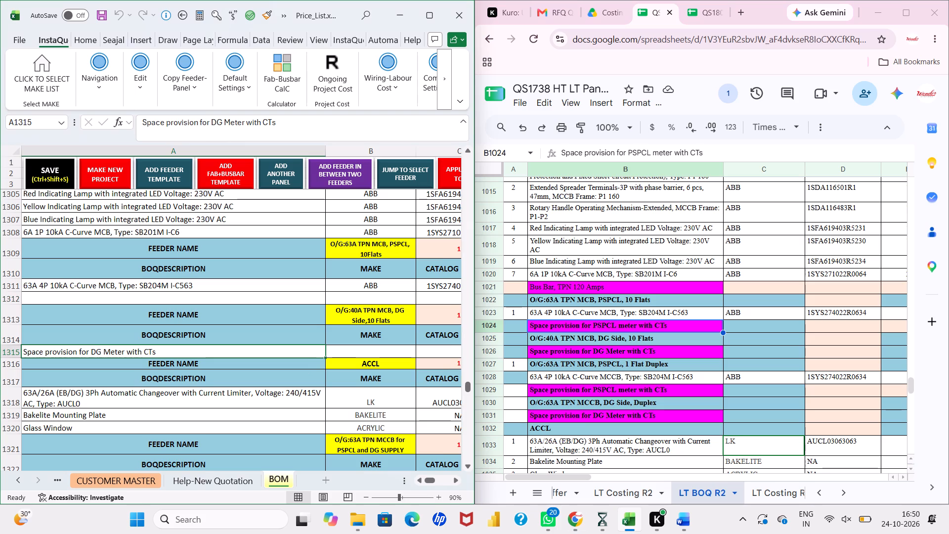
{"action": "key", "text": "ctrl+c"}
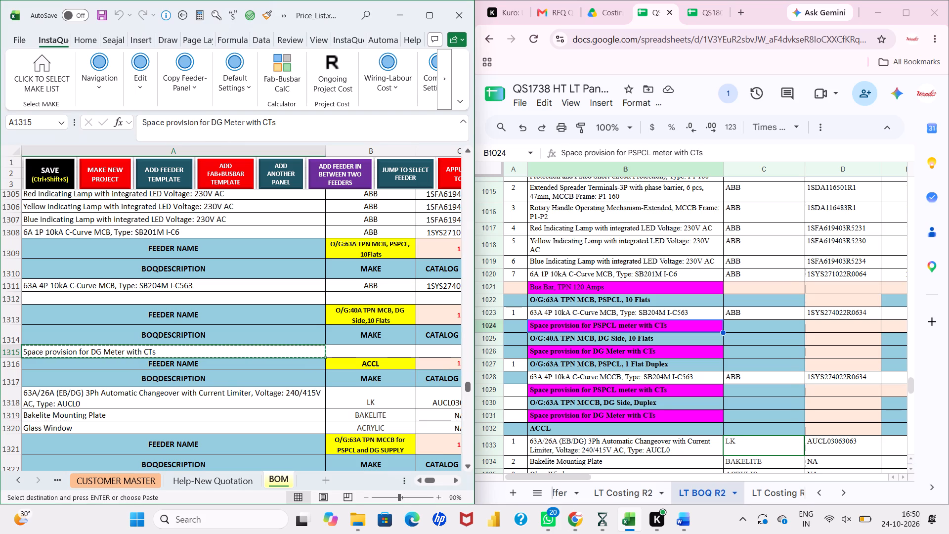
{"action": "left_click", "coordinate": [297, 297]}
{"action": "key", "text": "ctrl+v"}
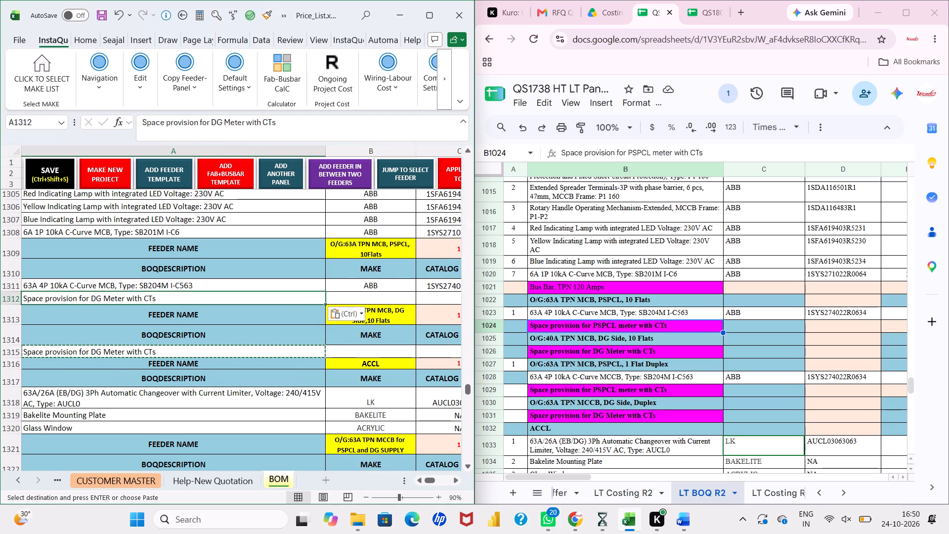
{"action": "key", "text": "Escape"}
Change DG to PSPCL in row 1312 so the description reads "Space provision for PSPCL Meter with CTs".
{"action": "left_click", "coordinate": [297, 297]}
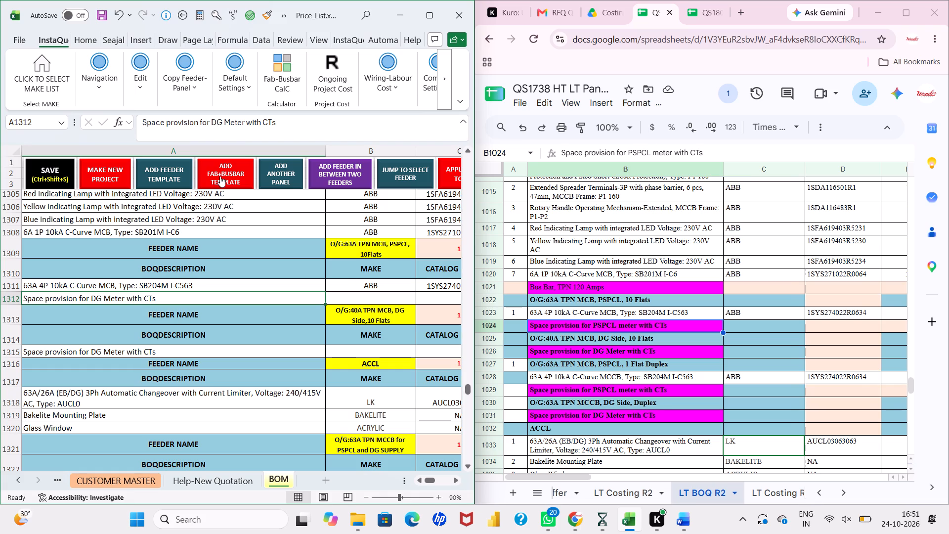
{"action": "left_click", "coordinate": [221, 127]}
{"action": "key", "text": "BackSpace"}
{"action": "key", "text": "BackSpace"}
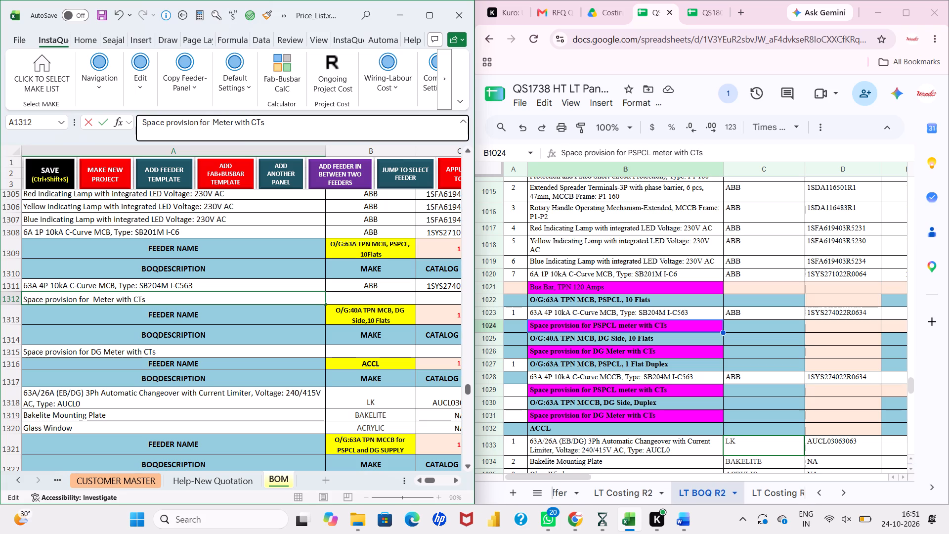
{"action": "type", "text": "PSPCL"}
{"action": "key", "text": "Return"}
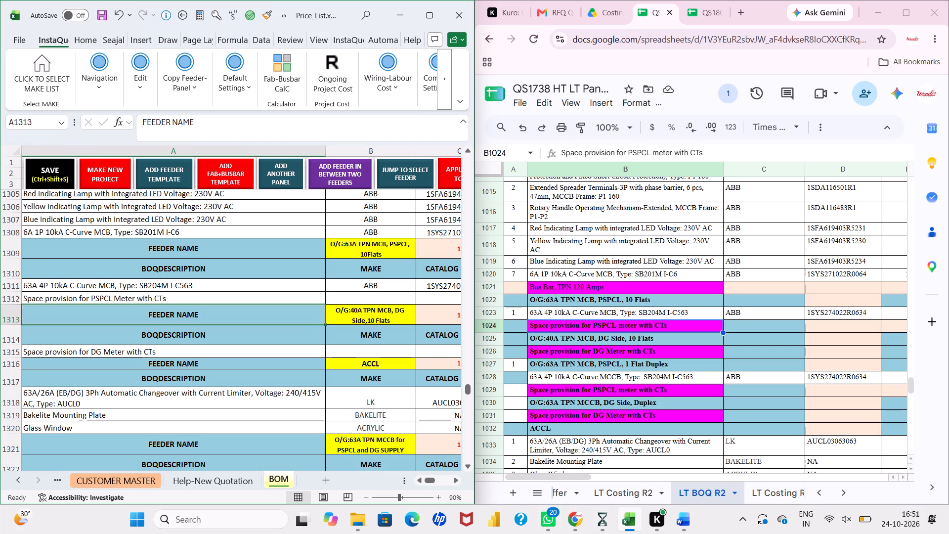
Insert a blank feeder template at row 1316, between the O/G:40A TPN MCB DG-side feeder and the ACCL feeder.
{"action": "left_click", "coordinate": [271, 354]}
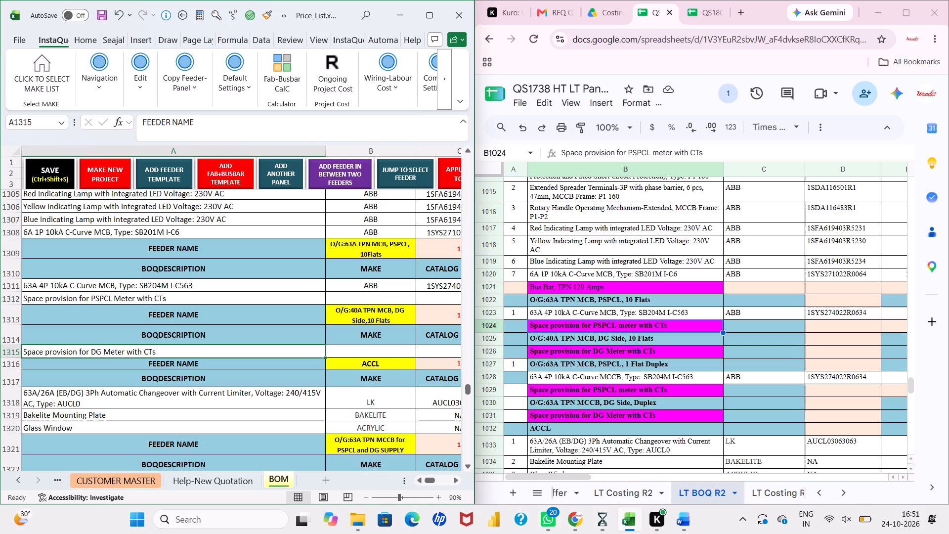
{"action": "scroll", "coordinate": [271, 354], "scroll_direction": "down", "scroll_amount": 1}
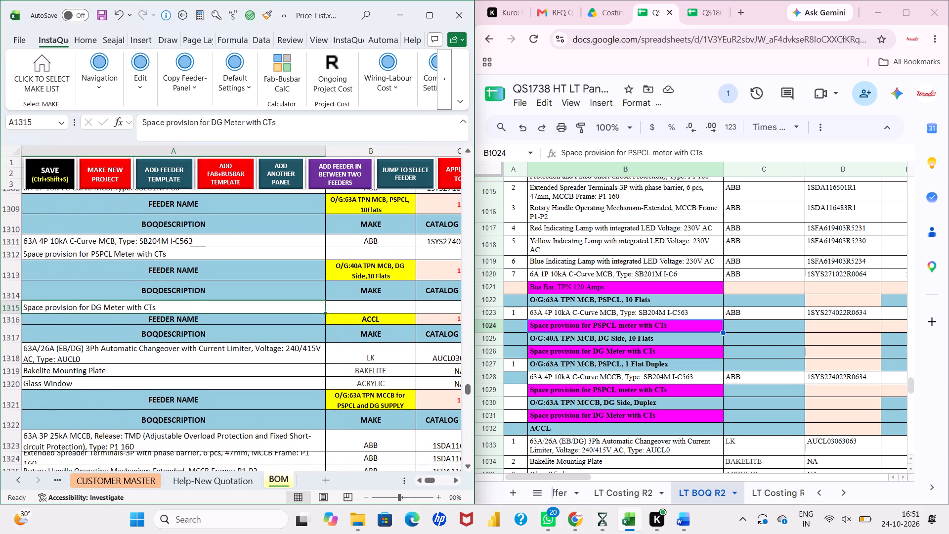
{"action": "scroll", "coordinate": [271, 354], "scroll_direction": "down", "scroll_amount": 2}
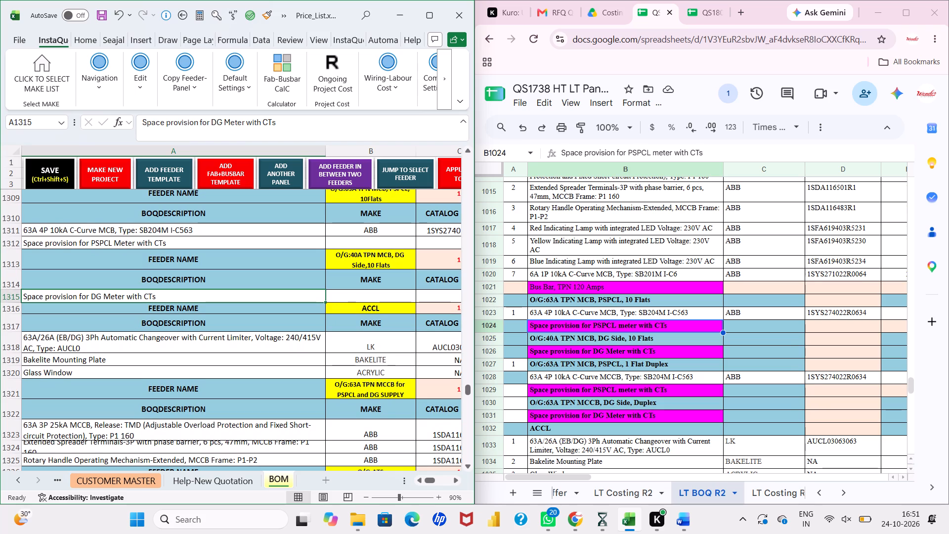
{"action": "scroll", "coordinate": [577, 329], "scroll_direction": "down", "scroll_amount": 2}
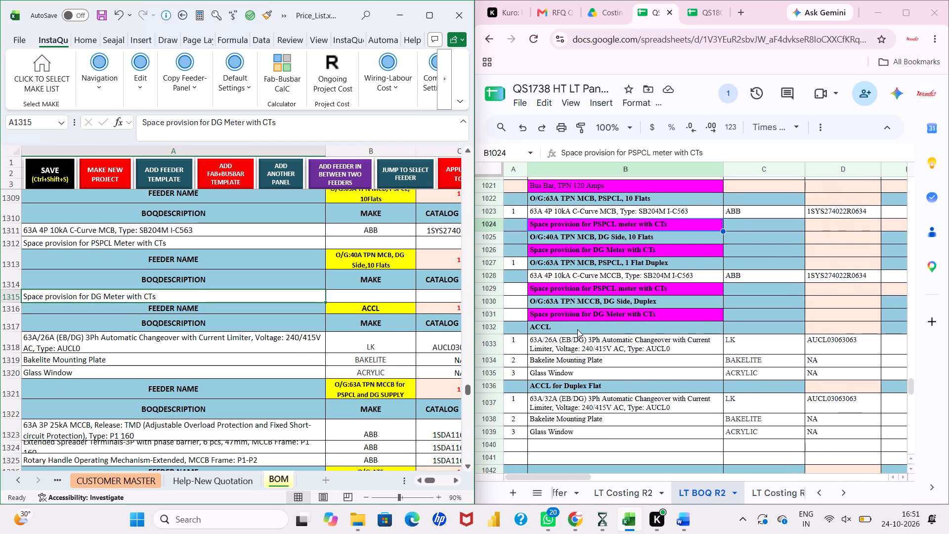
{"action": "scroll", "coordinate": [577, 329], "scroll_direction": "down", "scroll_amount": 2}
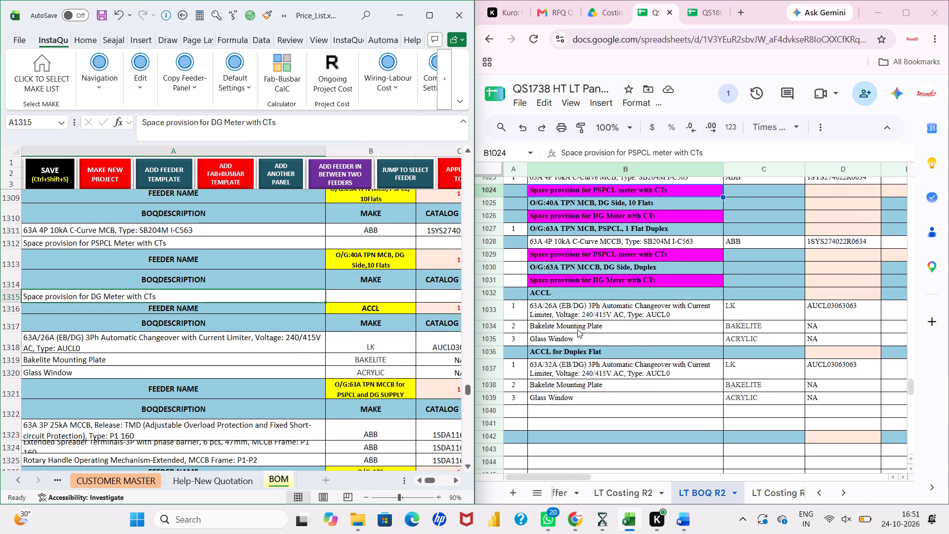
{"action": "scroll", "coordinate": [577, 329], "scroll_direction": "down", "scroll_amount": 1}
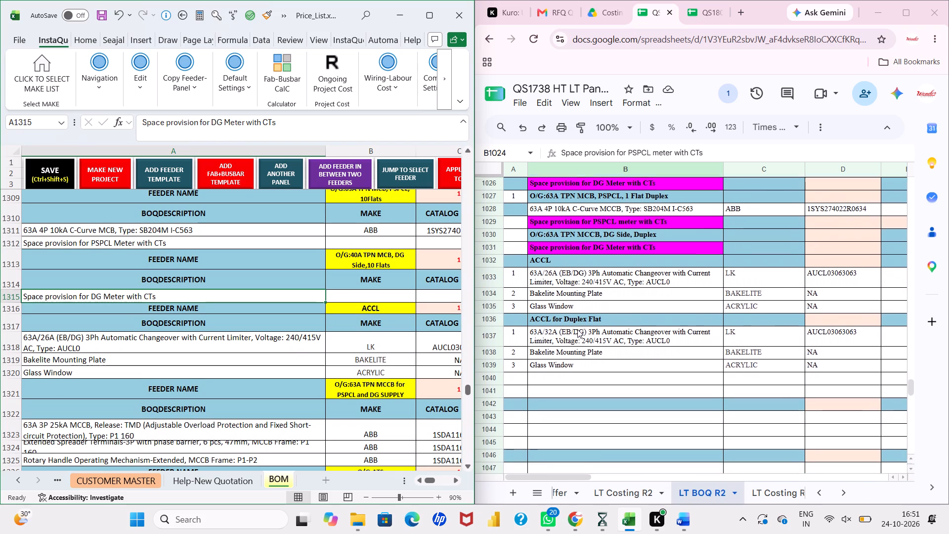
{"action": "scroll", "coordinate": [577, 329], "scroll_direction": "down", "scroll_amount": 1}
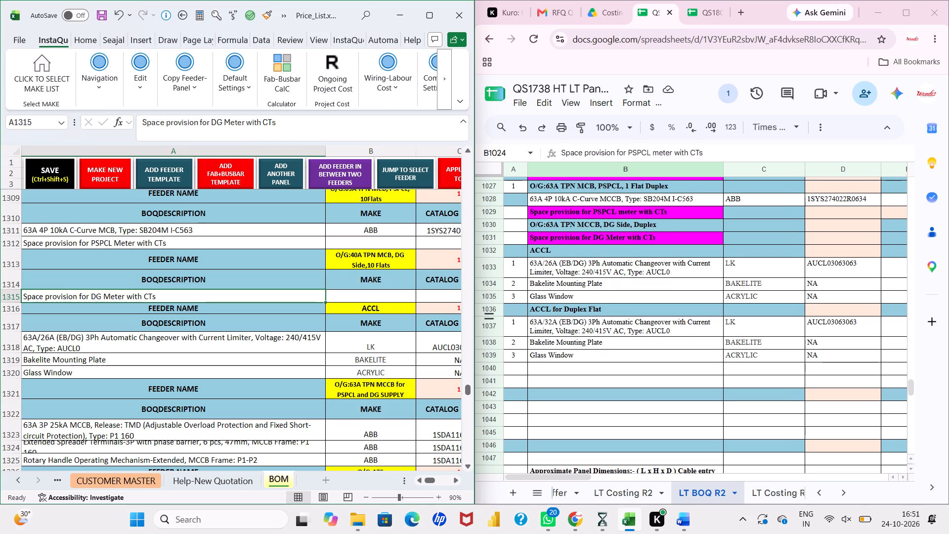
{"action": "left_click", "coordinate": [324, 179]}
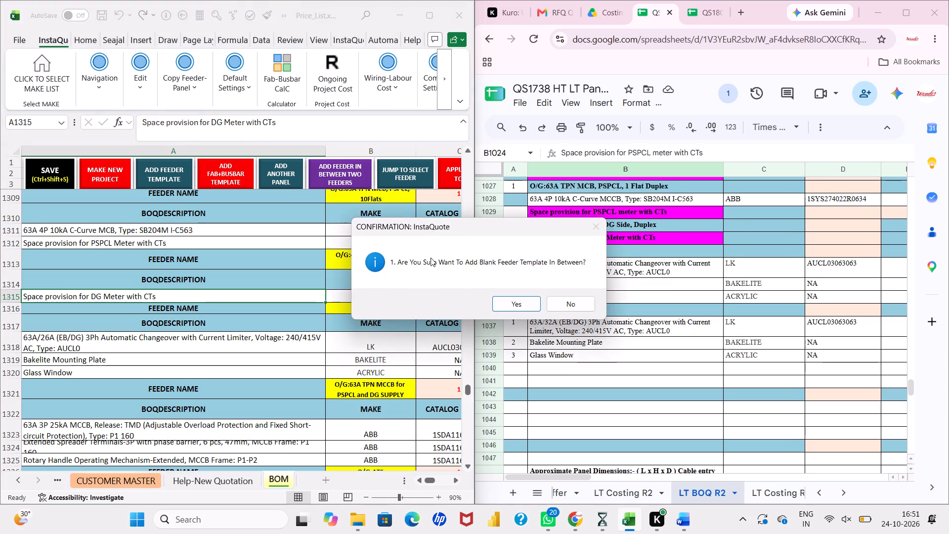
{"action": "left_click", "coordinate": [518, 305]}
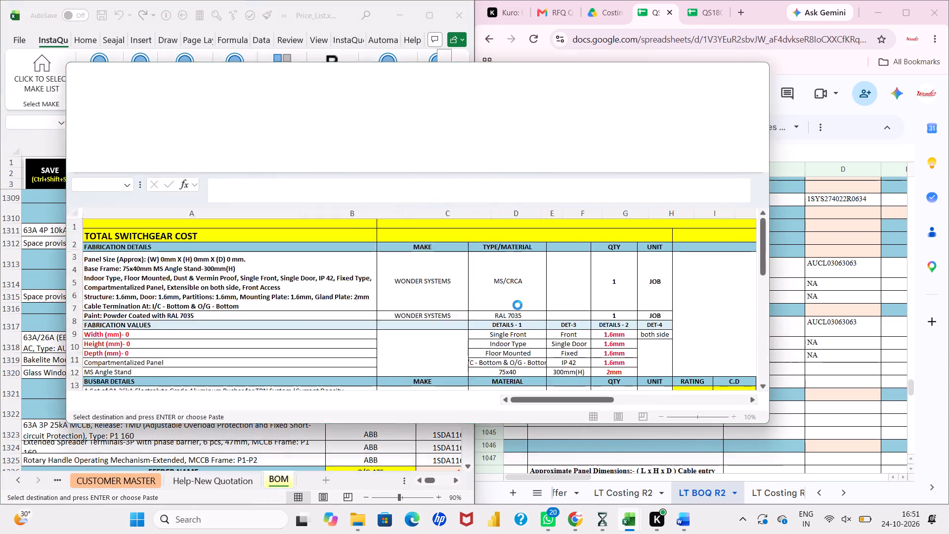
{"action": "type", "text": "1316"}
{"action": "key", "text": "Return"}
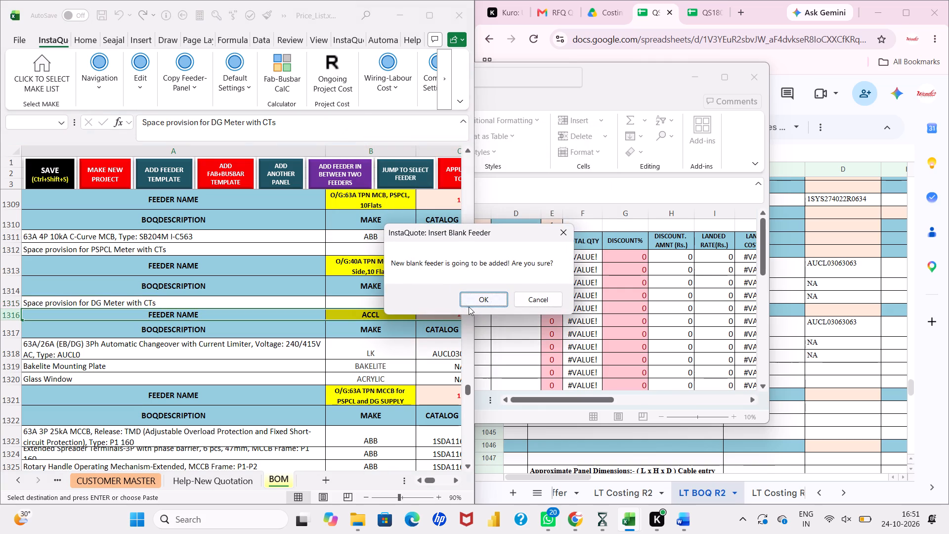
{"action": "left_click", "coordinate": [474, 305]}
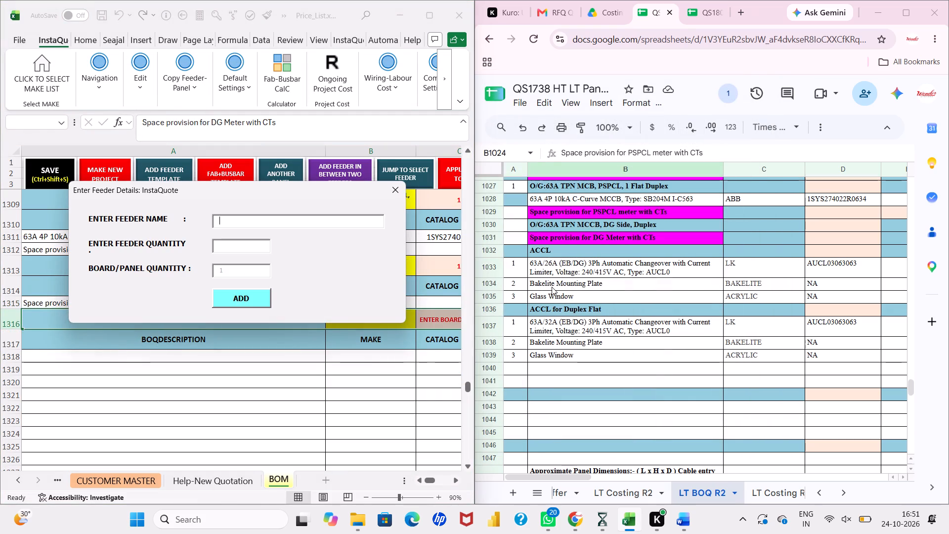
Review the duplex and ACCL feeders in LT BOQ R2 against the BOM rows around the blank feeder at row 1316.
{"action": "scroll", "coordinate": [384, 359], "scroll_direction": "down", "scroll_amount": 1}
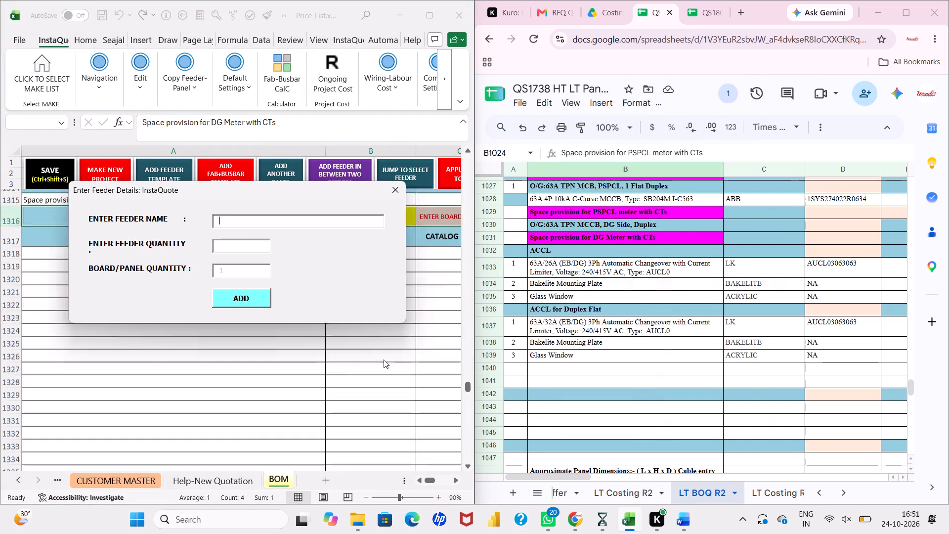
{"action": "scroll", "coordinate": [384, 359], "scroll_direction": "down", "scroll_amount": 1}
{"action": "scroll", "coordinate": [384, 359], "scroll_direction": "up", "scroll_amount": 5}
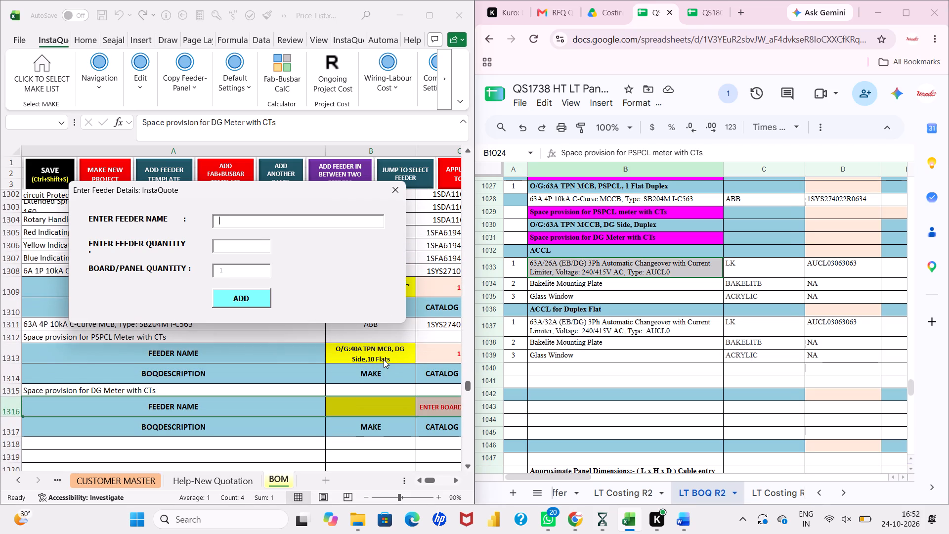
{"action": "scroll", "coordinate": [384, 359], "scroll_direction": "up", "scroll_amount": 1}
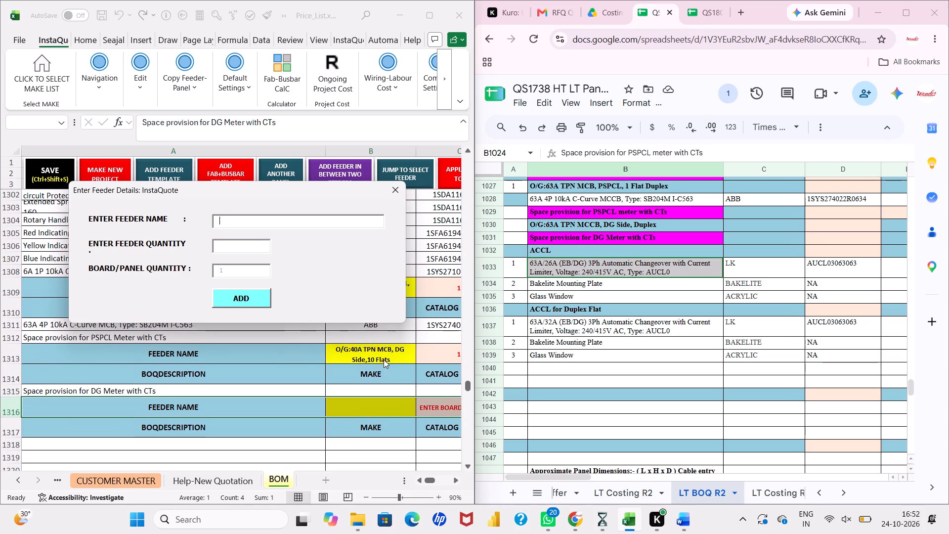
{"action": "scroll", "coordinate": [384, 359], "scroll_direction": "up", "scroll_amount": 1}
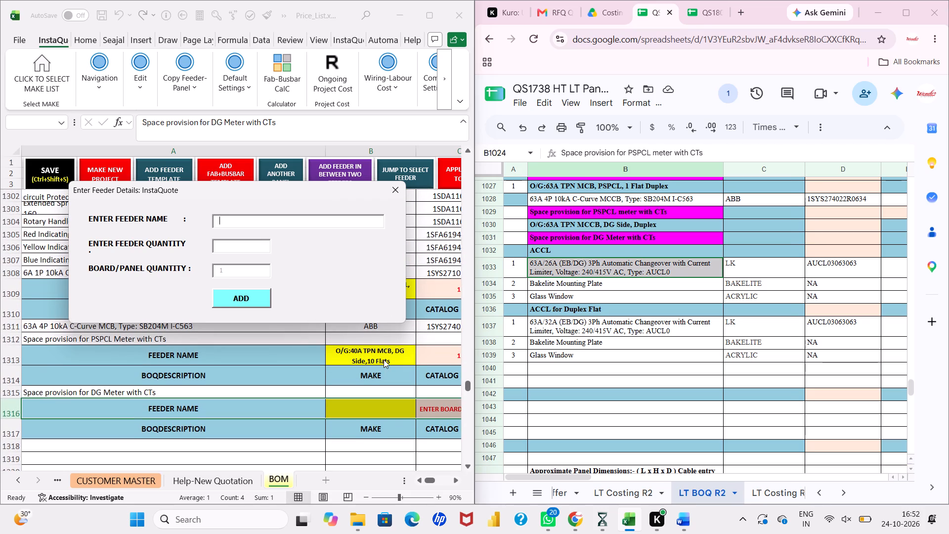
{"action": "scroll", "coordinate": [384, 359], "scroll_direction": "up", "scroll_amount": 2}
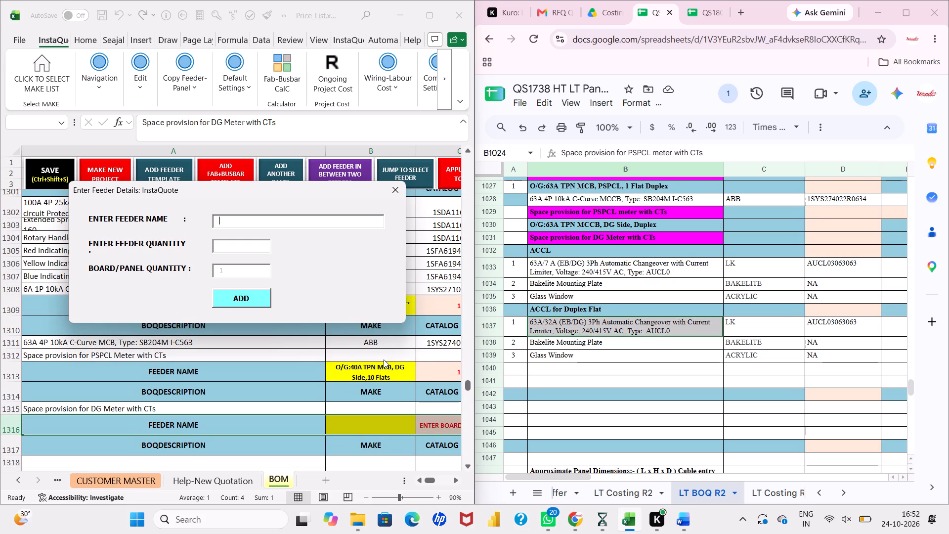
{"action": "scroll", "coordinate": [594, 341], "scroll_direction": "up", "scroll_amount": 1}
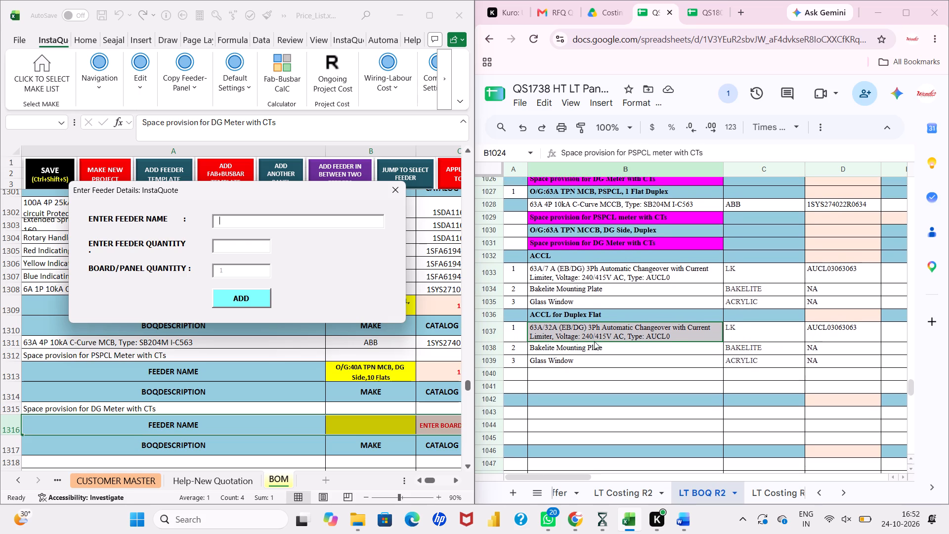
{"action": "scroll", "coordinate": [594, 341], "scroll_direction": "up", "scroll_amount": 1}
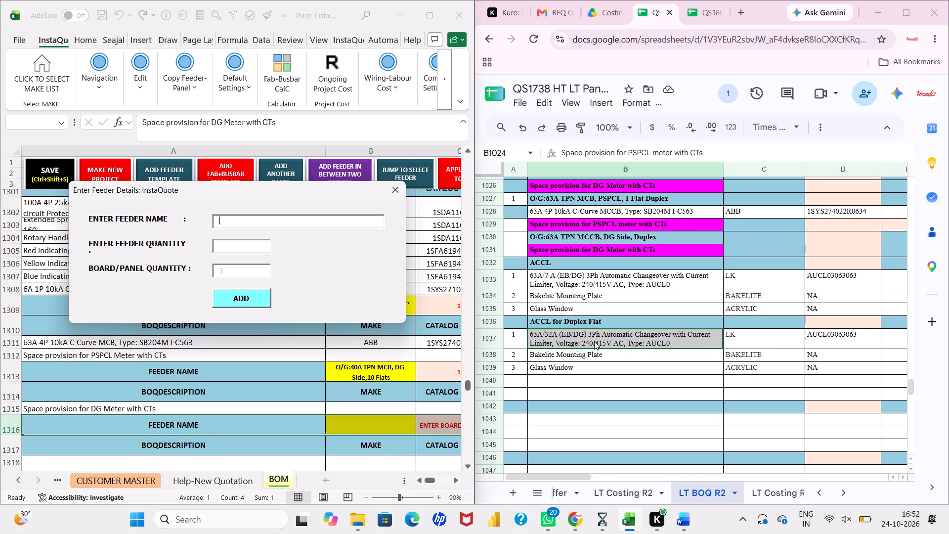
{"action": "scroll", "coordinate": [594, 341], "scroll_direction": "up", "scroll_amount": 2}
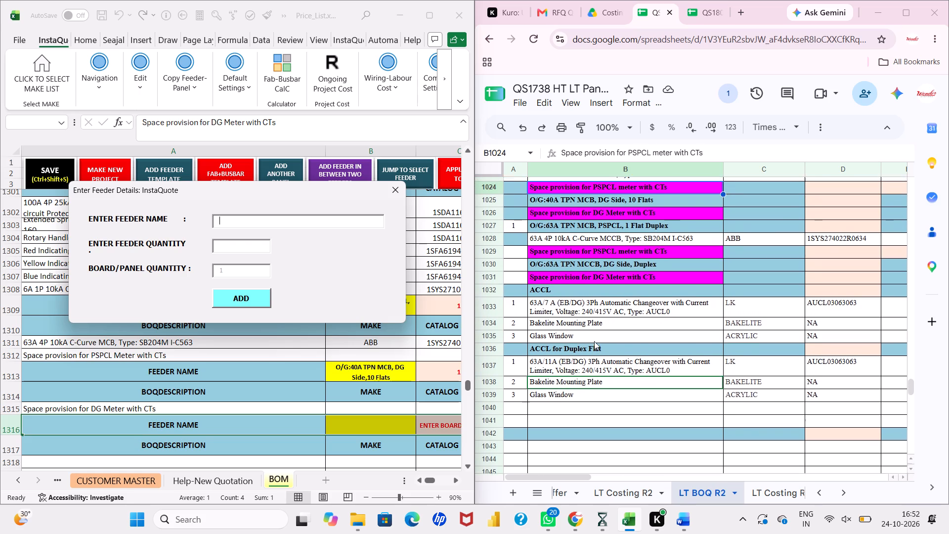
{"action": "scroll", "coordinate": [594, 341], "scroll_direction": "up", "scroll_amount": 3}
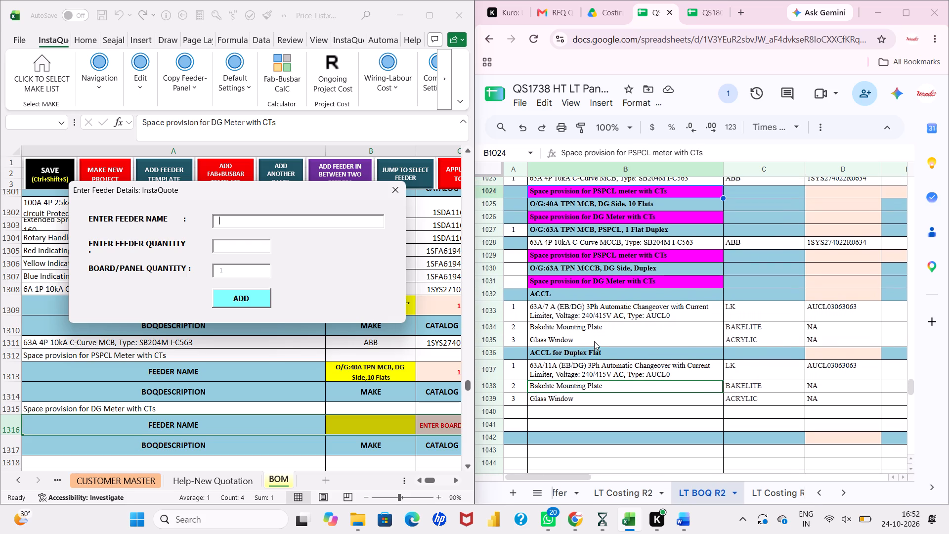
{"action": "scroll", "coordinate": [594, 341], "scroll_direction": "up", "scroll_amount": 1}
Copy the feeder name "O/G:63A TPN MCB, PSPCL, 1 Flat Duplex" from LT BOQ R2 row 1027 into the new feeder's name.
{"action": "left_click", "coordinate": [608, 228]}
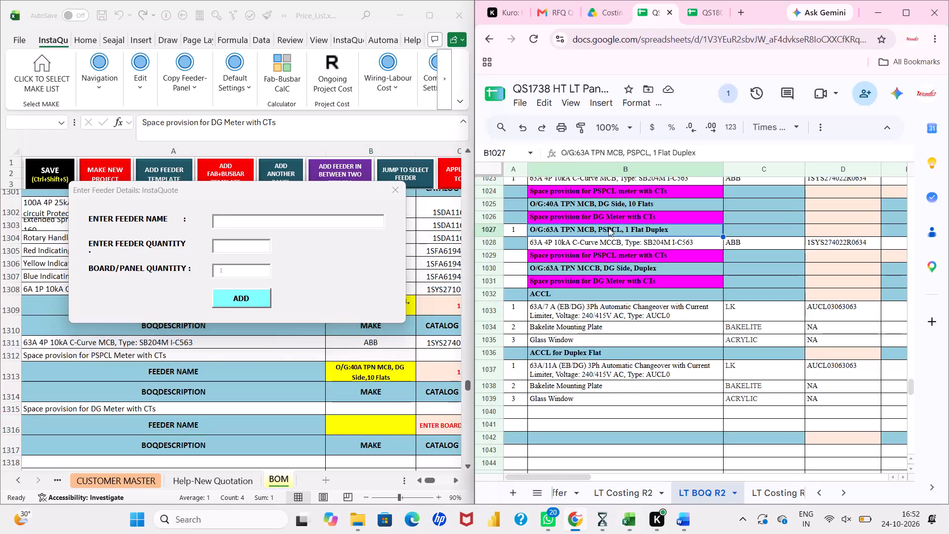
{"action": "left_click_drag", "start_coordinate": [703, 153], "coordinate": [650, 153]}
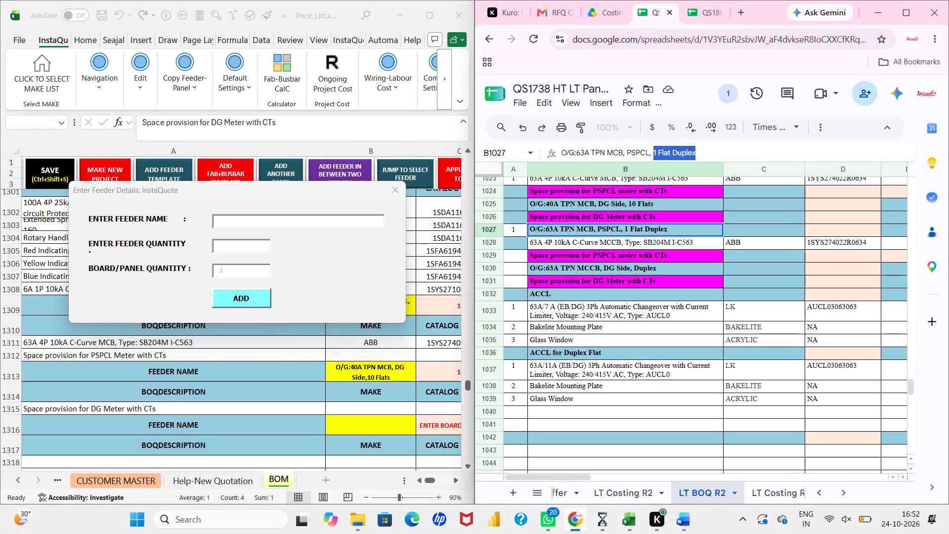
{"action": "left_click_drag", "start_coordinate": [650, 153], "coordinate": [546, 152]}
{"action": "key", "text": "ctrl+c"}
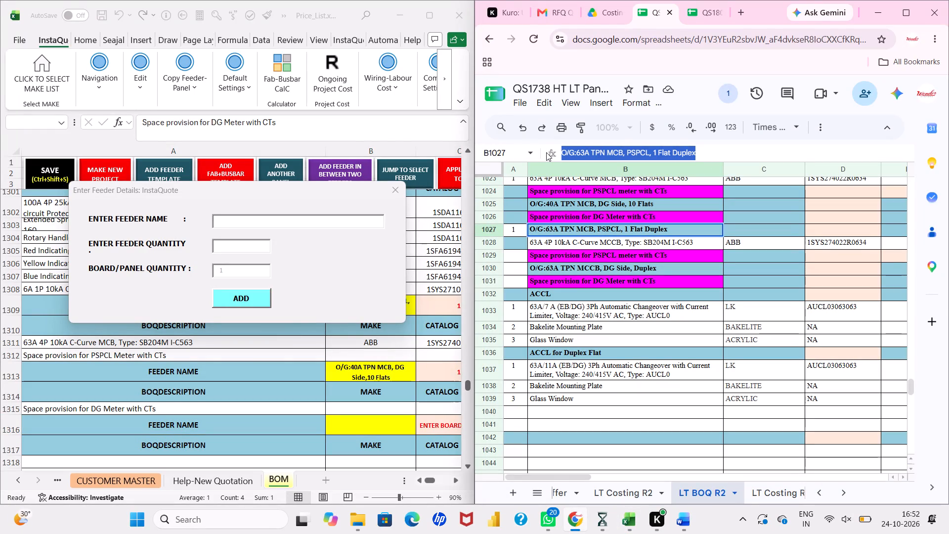
{"action": "left_click", "coordinate": [313, 218]}
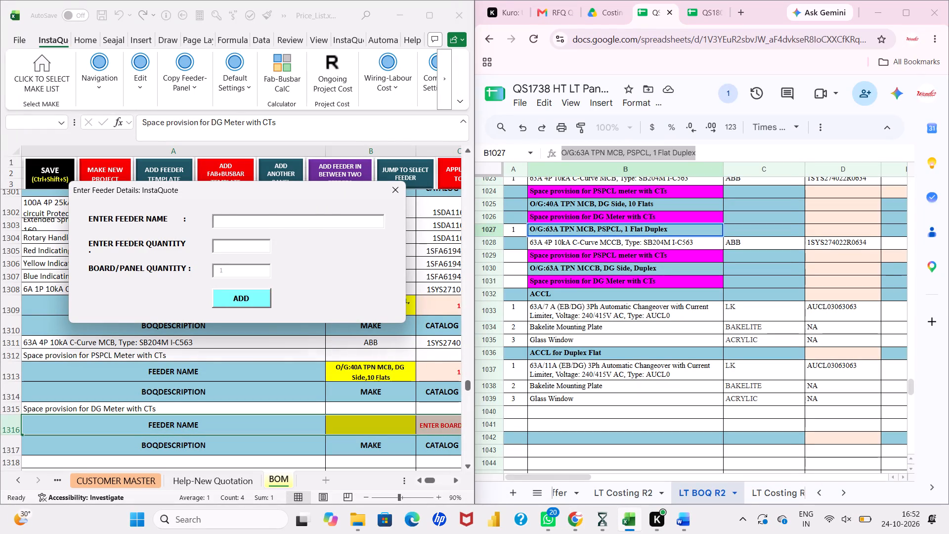
{"action": "key", "text": "ctrl+v"}
{"action": "key", "text": "Return"}
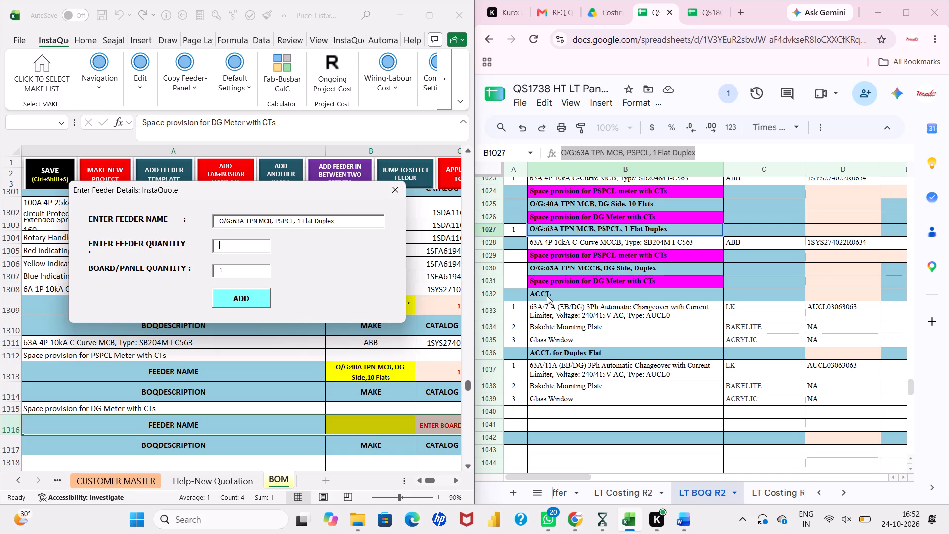
Set the feeder quantity to 1 and add the duplex feeder's details to the template at row 1316.
{"action": "left_click", "coordinate": [610, 312]}
{"action": "scroll", "coordinate": [610, 312], "scroll_direction": "down", "scroll_amount": 1}
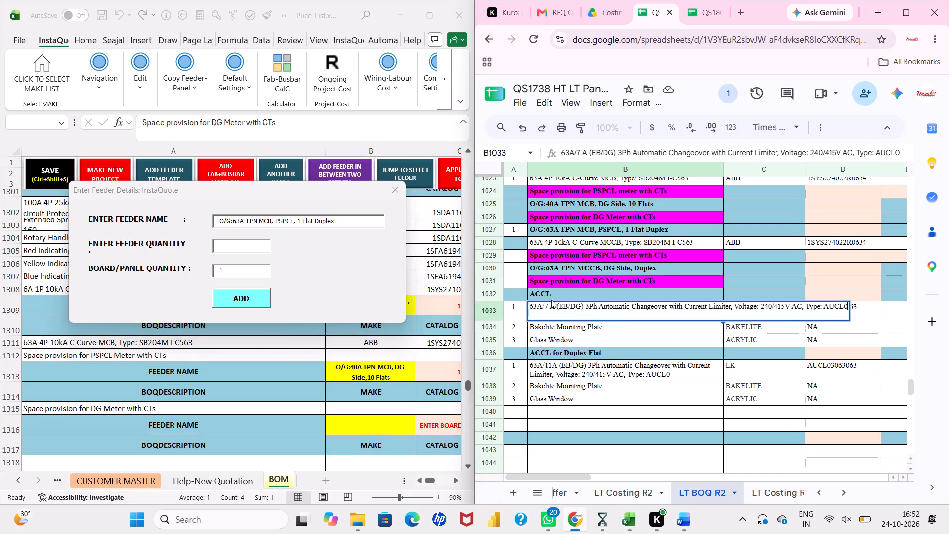
{"action": "left_click", "coordinate": [513, 296]}
{"action": "scroll", "coordinate": [598, 286], "scroll_direction": "down", "scroll_amount": 1}
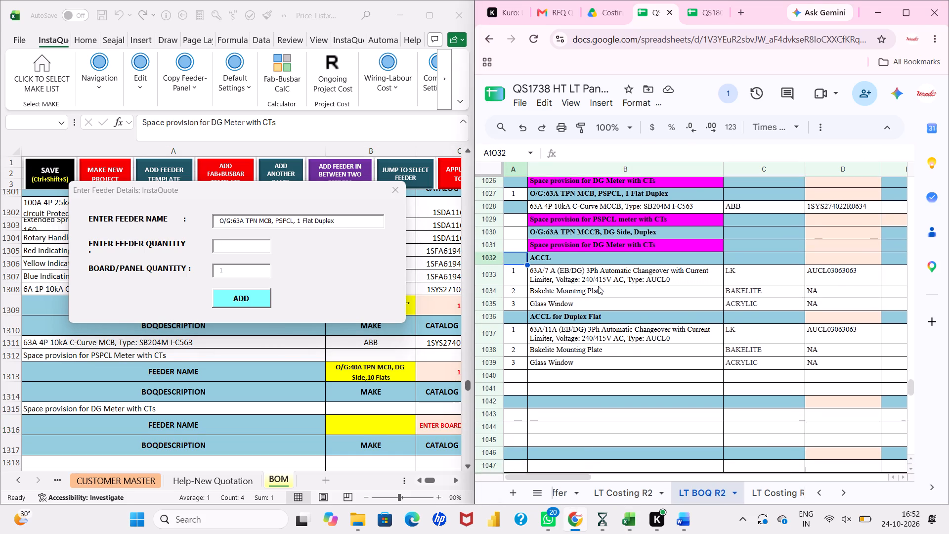
{"action": "scroll", "coordinate": [598, 286], "scroll_direction": "down", "scroll_amount": 1}
{"action": "scroll", "coordinate": [598, 286], "scroll_direction": "left", "scroll_amount": 1}
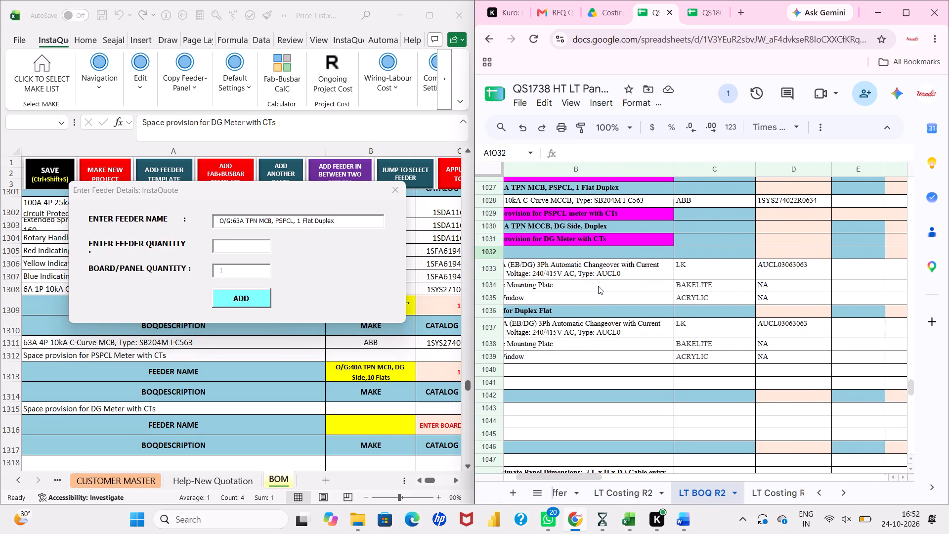
{"action": "scroll", "coordinate": [598, 286], "scroll_direction": "left", "scroll_amount": 3}
{"action": "scroll", "coordinate": [598, 286], "scroll_direction": "right", "scroll_amount": 4}
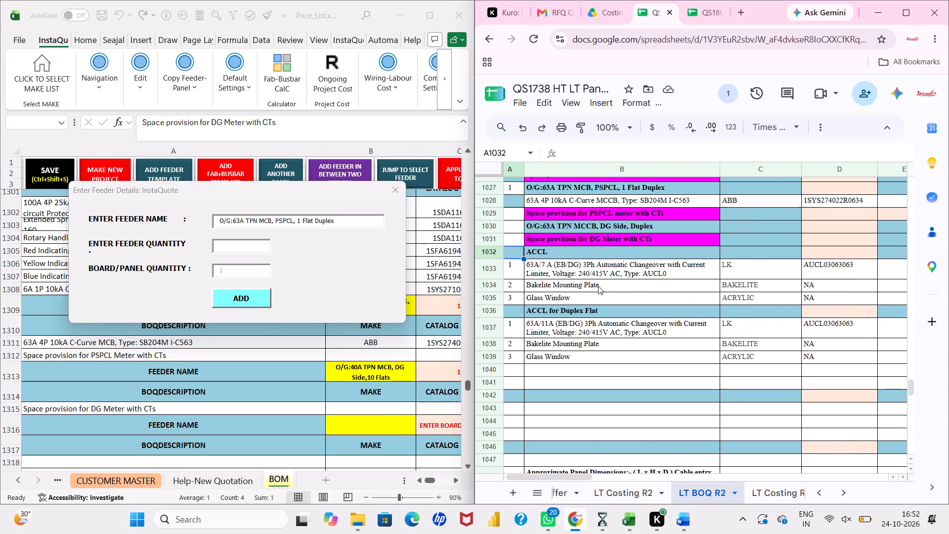
{"action": "left_click", "coordinate": [243, 242]}
{"action": "key", "text": "1"}
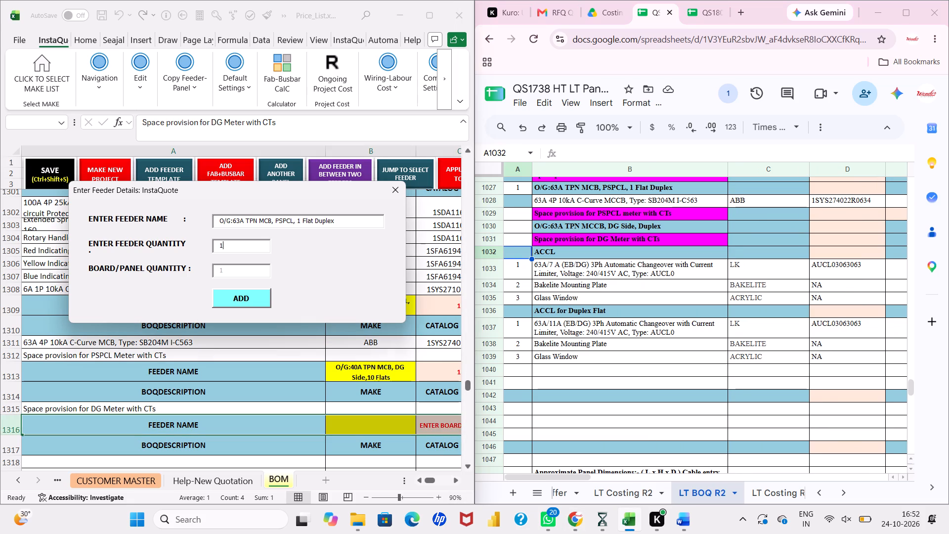
{"action": "left_click", "coordinate": [226, 305]}
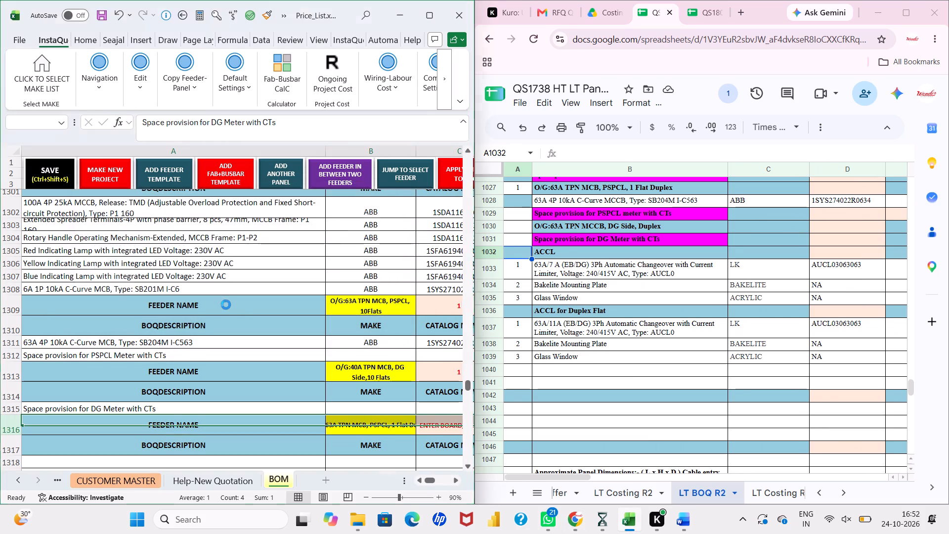
{"action": "left_click", "coordinate": [537, 307]}
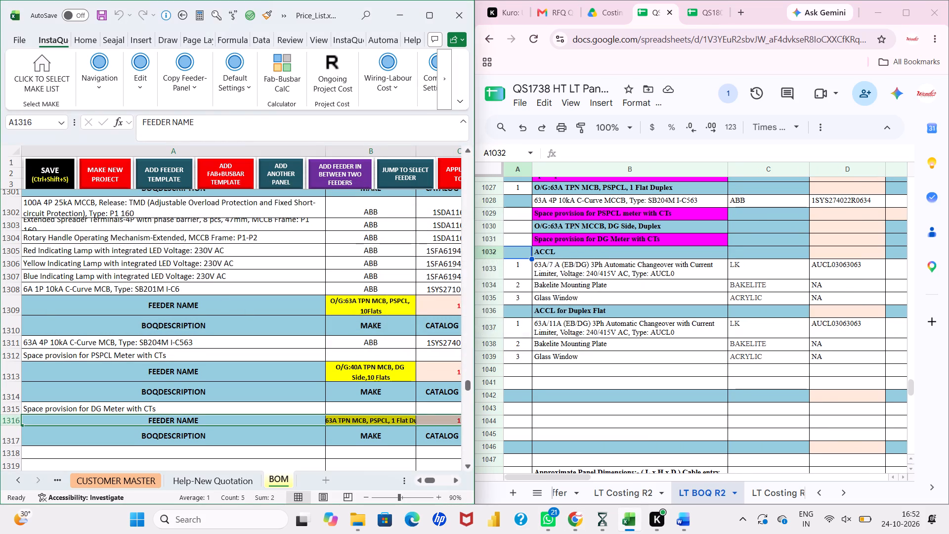
Save the BOM project with the new duplex feeder.
{"action": "left_click", "coordinate": [61, 176]}
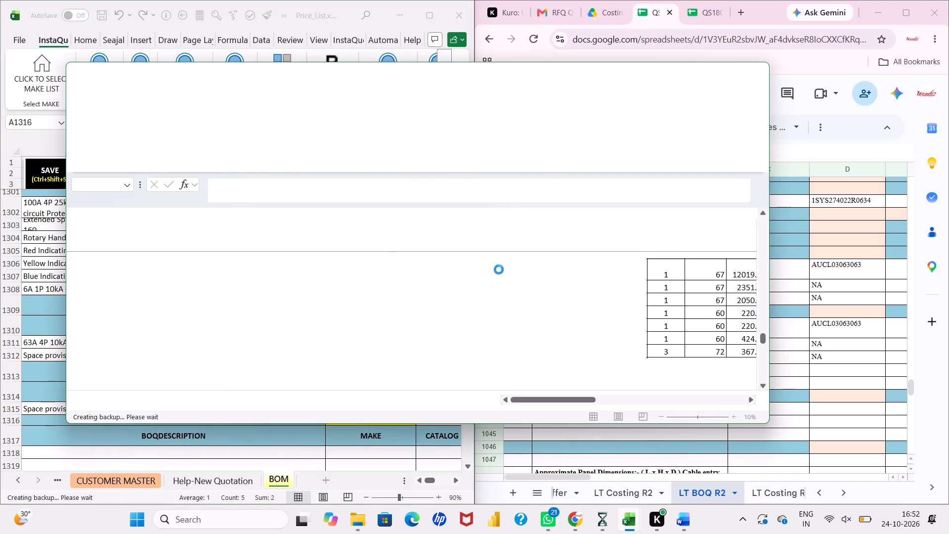
{"action": "left_click", "coordinate": [575, 329]}
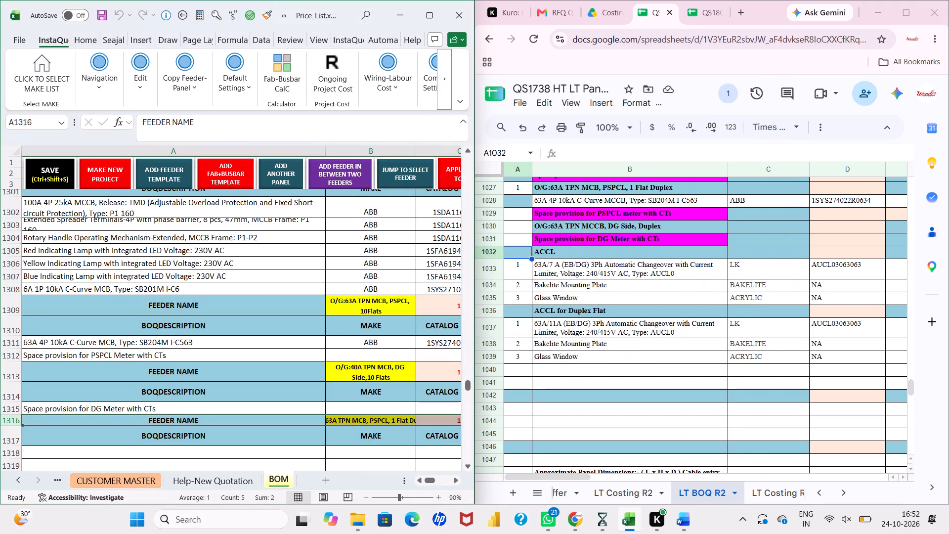
Reapply text wrapping to column B of the BOM sheet so the feeder name in row 1316 fits its cell.
{"action": "left_click", "coordinate": [378, 152]}
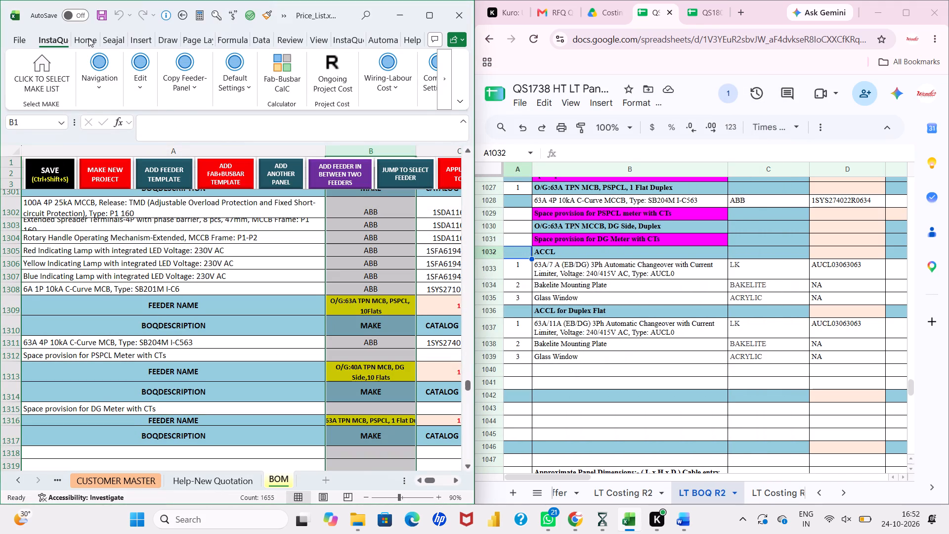
{"action": "left_click", "coordinate": [88, 38]}
{"action": "left_click", "coordinate": [197, 87]}
{"action": "left_click", "coordinate": [295, 124]}
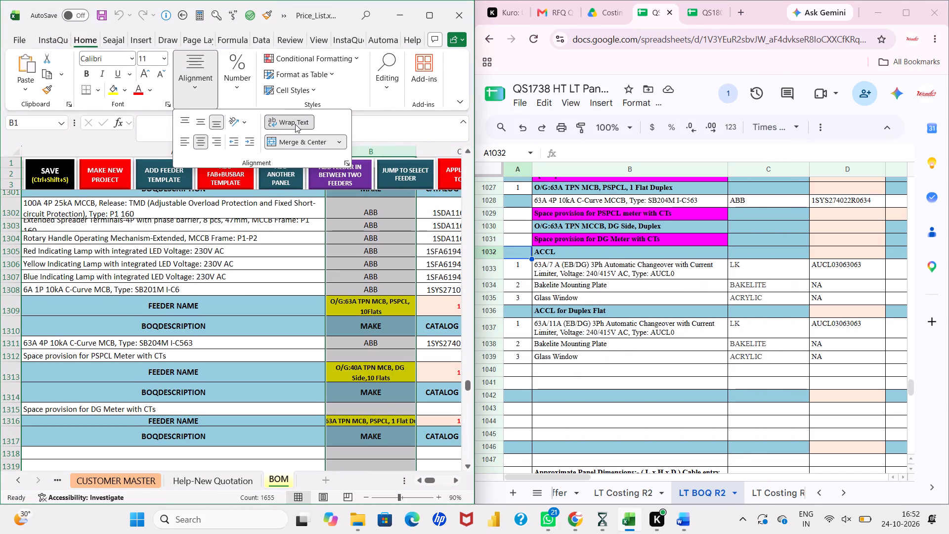
{"action": "left_click", "coordinate": [295, 124]}
{"action": "left_click", "coordinate": [290, 424]}
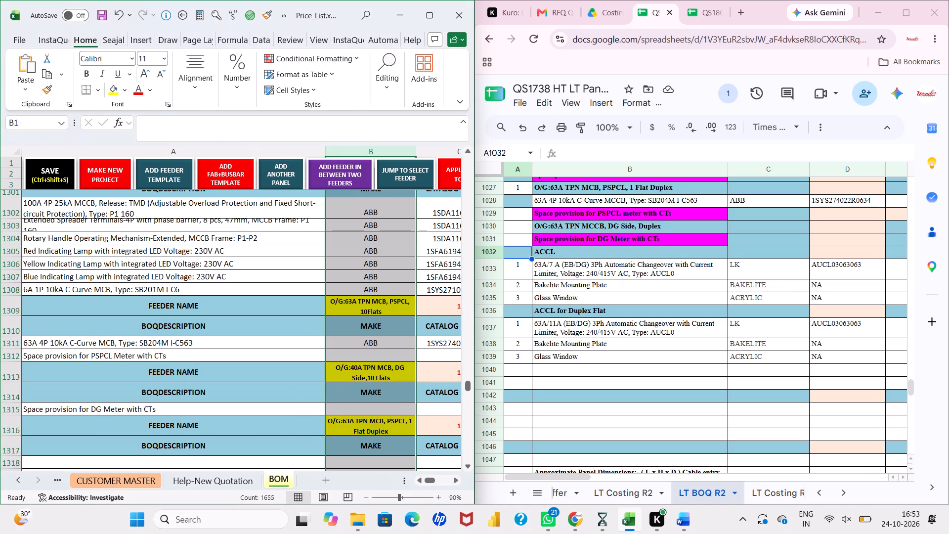
{"action": "left_click", "coordinate": [290, 424]}
Copy the 63A 4P MCB and PSPCL meter space items, description through quantity, from rows 1311–1312 into rows 1318–1319.
{"action": "scroll", "coordinate": [290, 424], "scroll_direction": "down", "scroll_amount": 1}
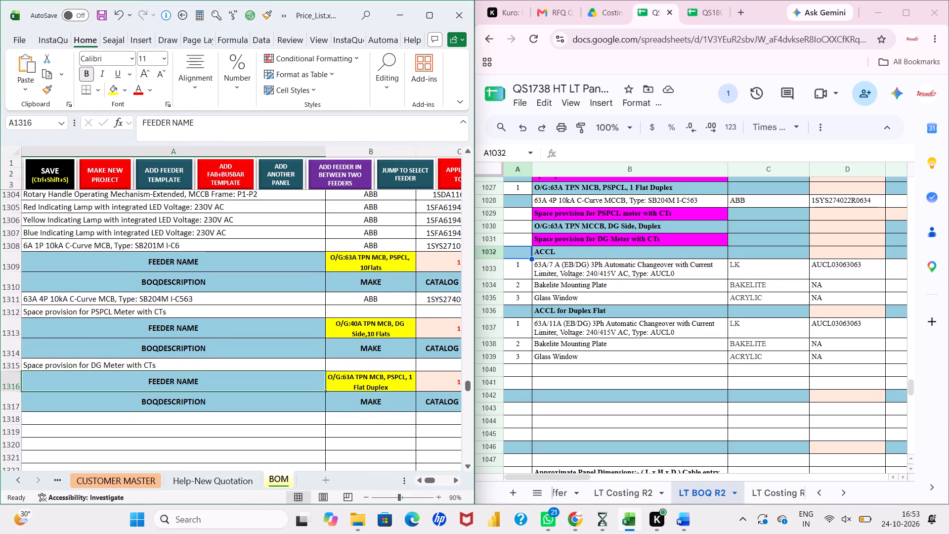
{"action": "scroll", "coordinate": [290, 424], "scroll_direction": "down", "scroll_amount": 4}
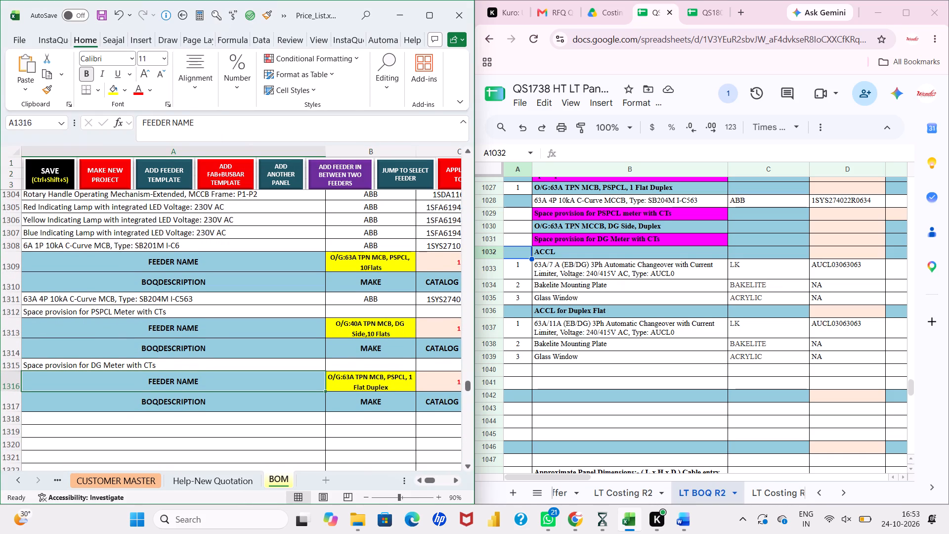
{"action": "scroll", "coordinate": [290, 424], "scroll_direction": "down", "scroll_amount": 1}
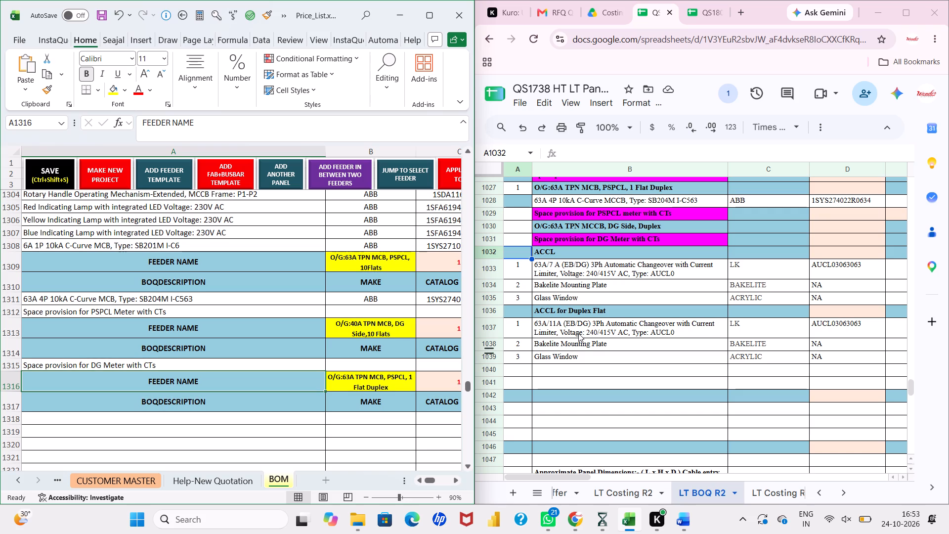
{"action": "scroll", "coordinate": [578, 333], "scroll_direction": "up", "scroll_amount": 1}
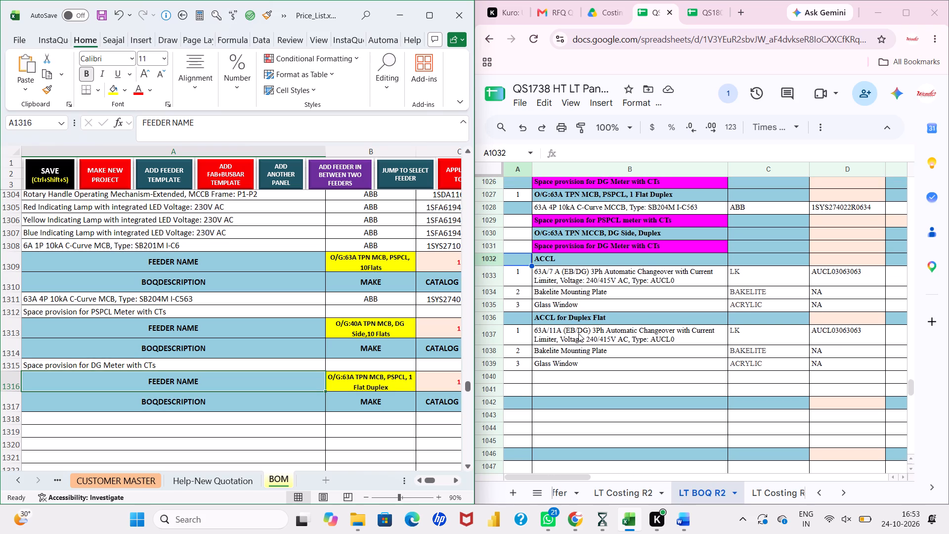
{"action": "scroll", "coordinate": [578, 333], "scroll_direction": "up", "scroll_amount": 1}
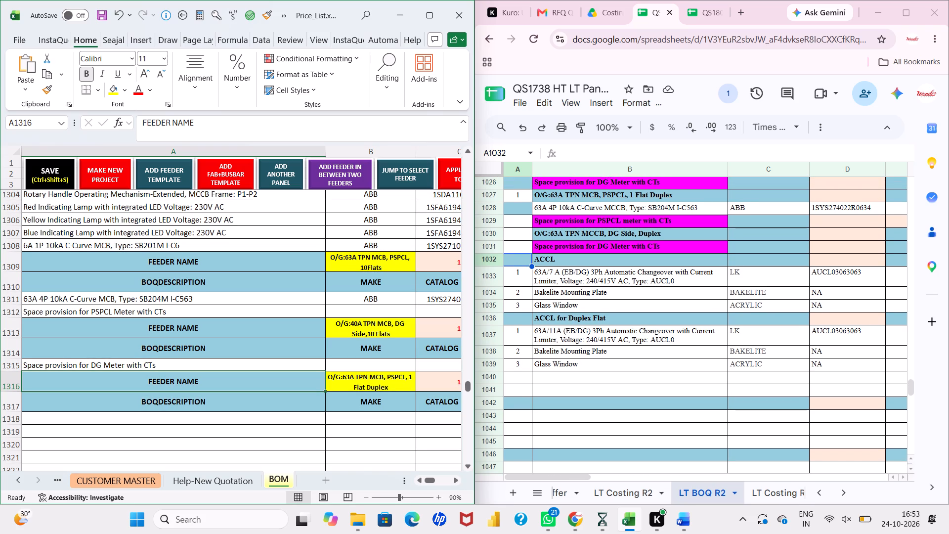
{"action": "left_click_drag", "start_coordinate": [311, 300], "coordinate": [410, 308]}
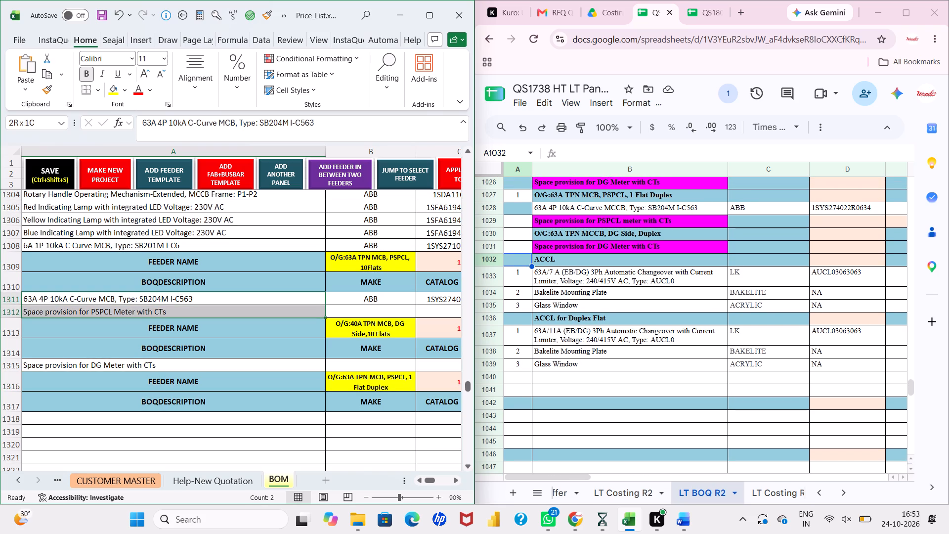
{"action": "left_click_drag", "start_coordinate": [410, 308], "coordinate": [386, 303]}
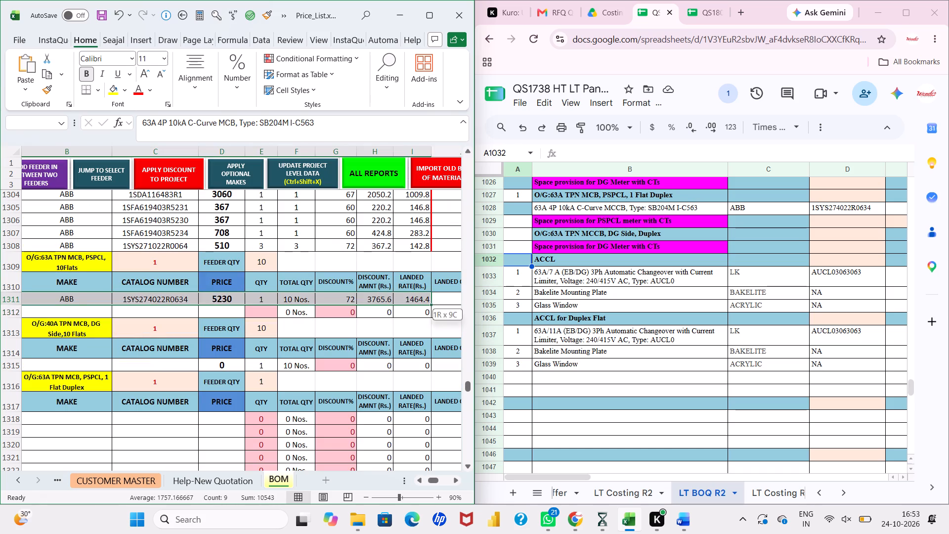
{"action": "left_click_drag", "start_coordinate": [386, 303], "coordinate": [273, 310]}
{"action": "key", "text": "ctrl+c"}
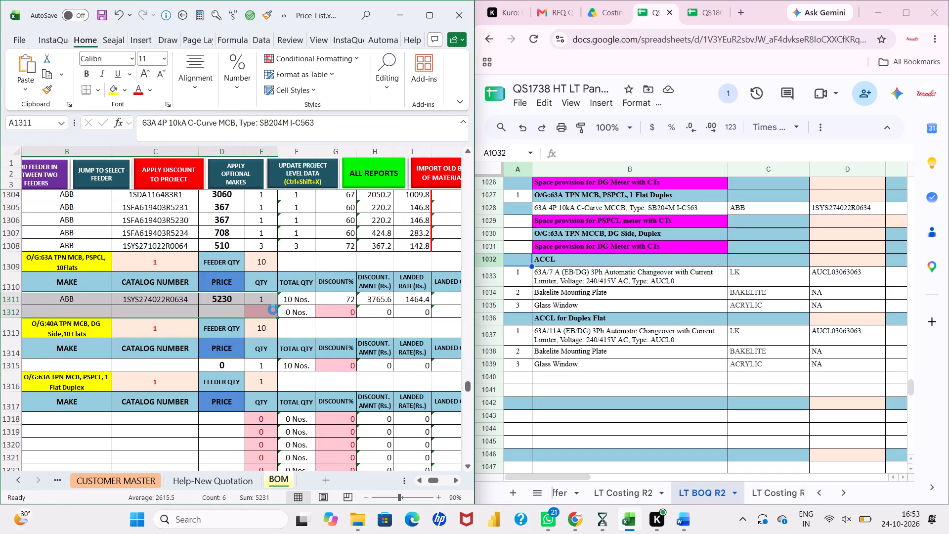
{"action": "scroll", "coordinate": [273, 310], "scroll_direction": "right", "scroll_amount": 1}
{"action": "scroll", "coordinate": [273, 310], "scroll_direction": "down", "scroll_amount": 1}
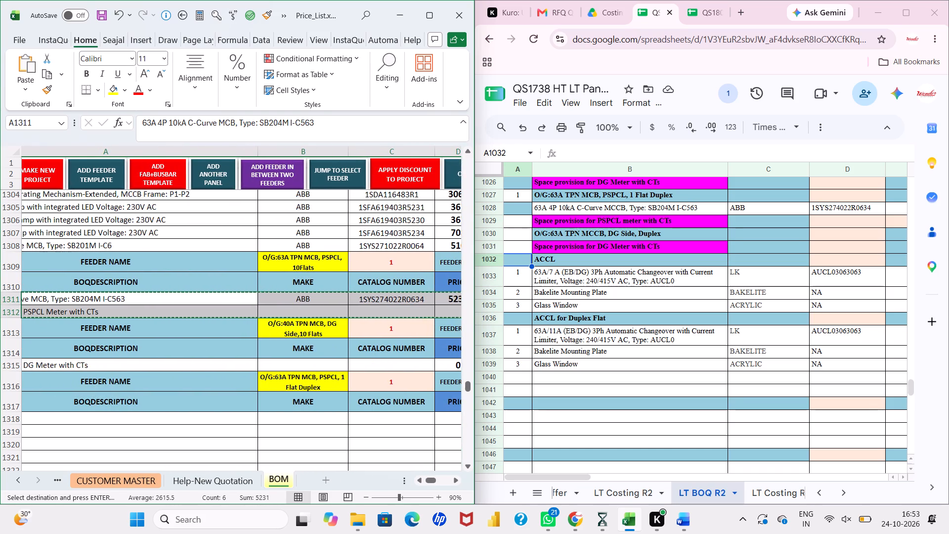
{"action": "left_click", "coordinate": [224, 421]}
{"action": "key", "text": "ctrl+v"}
{"action": "key", "text": "Escape"}
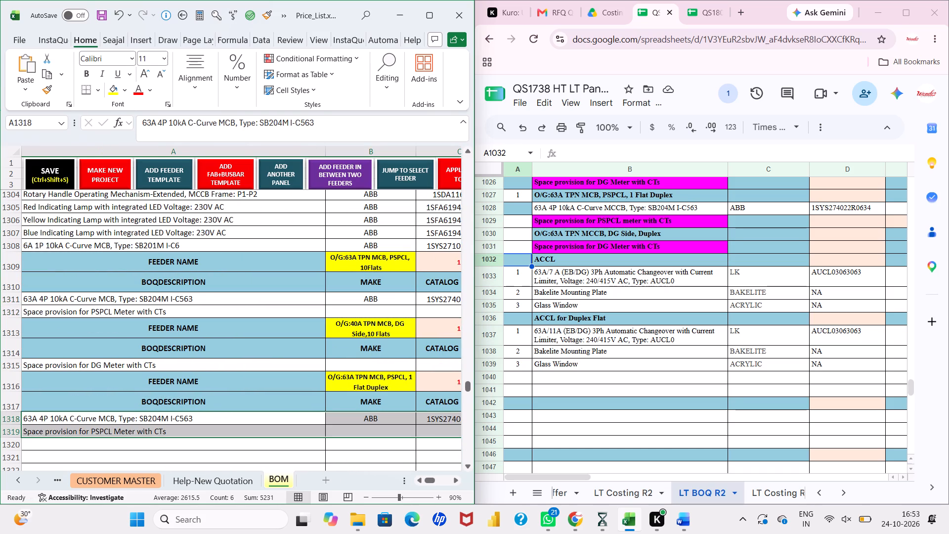
{"action": "left_click", "coordinate": [224, 421]}
Review the duplex and ACCL feeder items and quantities in LT BOQ R2 against the BOM's 1 Flat Duplex feeder.
{"action": "scroll", "coordinate": [224, 421], "scroll_direction": "down", "scroll_amount": 1}
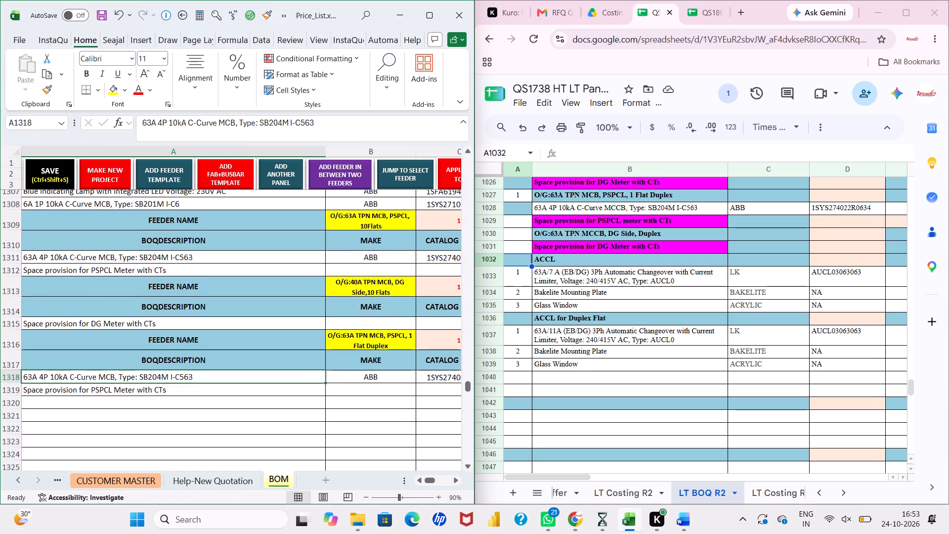
{"action": "scroll", "coordinate": [224, 421], "scroll_direction": "down", "scroll_amount": 1}
{"action": "scroll", "coordinate": [224, 421], "scroll_direction": "up", "scroll_amount": 1}
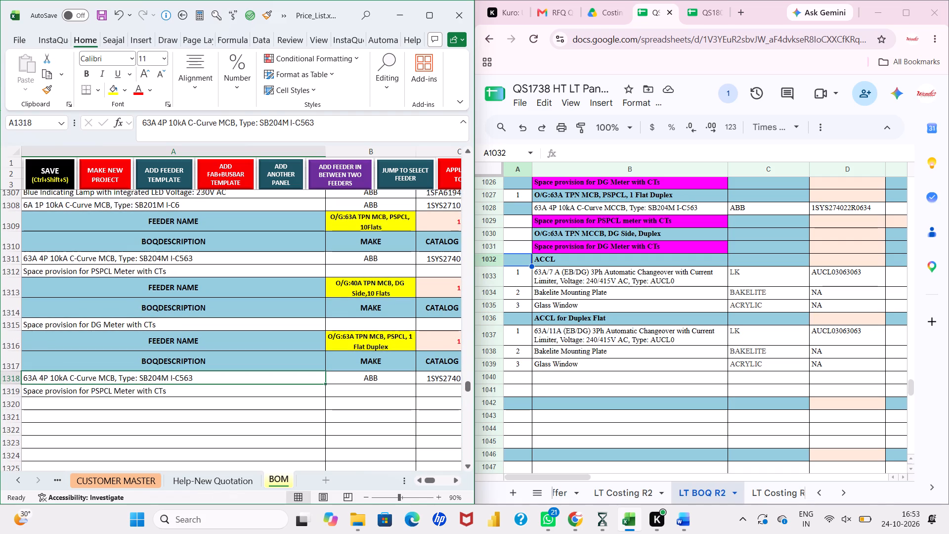
{"action": "scroll", "coordinate": [224, 421], "scroll_direction": "left", "scroll_amount": 1}
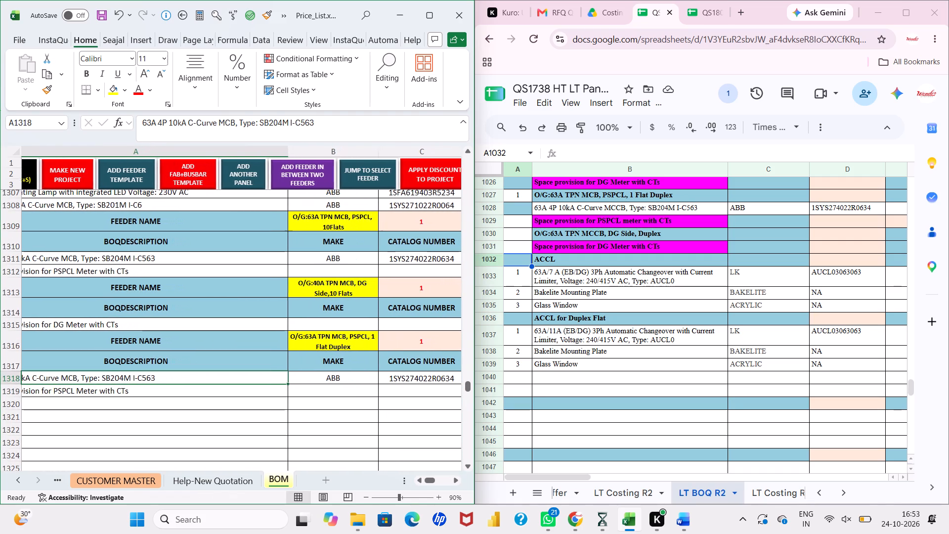
{"action": "scroll", "coordinate": [224, 421], "scroll_direction": "left", "scroll_amount": 1}
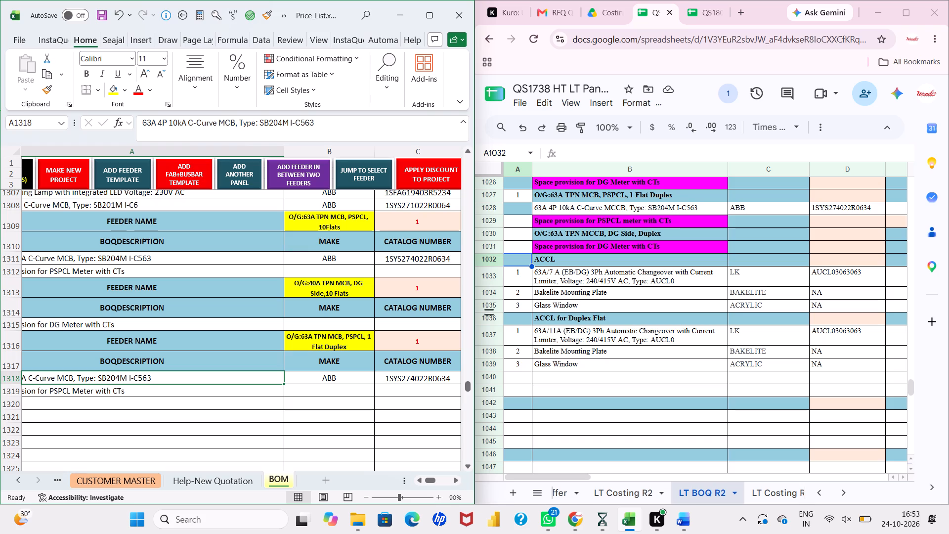
{"action": "scroll", "coordinate": [367, 365], "scroll_direction": "left", "scroll_amount": 1}
{"action": "scroll", "coordinate": [664, 325], "scroll_direction": "left", "scroll_amount": 1}
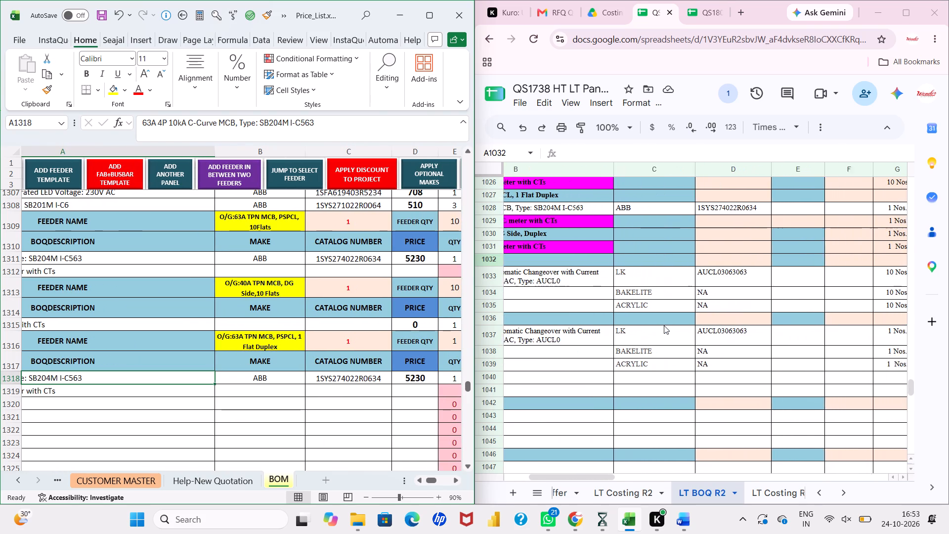
{"action": "scroll", "coordinate": [664, 325], "scroll_direction": "left", "scroll_amount": 1}
{"action": "scroll", "coordinate": [664, 325], "scroll_direction": "down", "scroll_amount": 1}
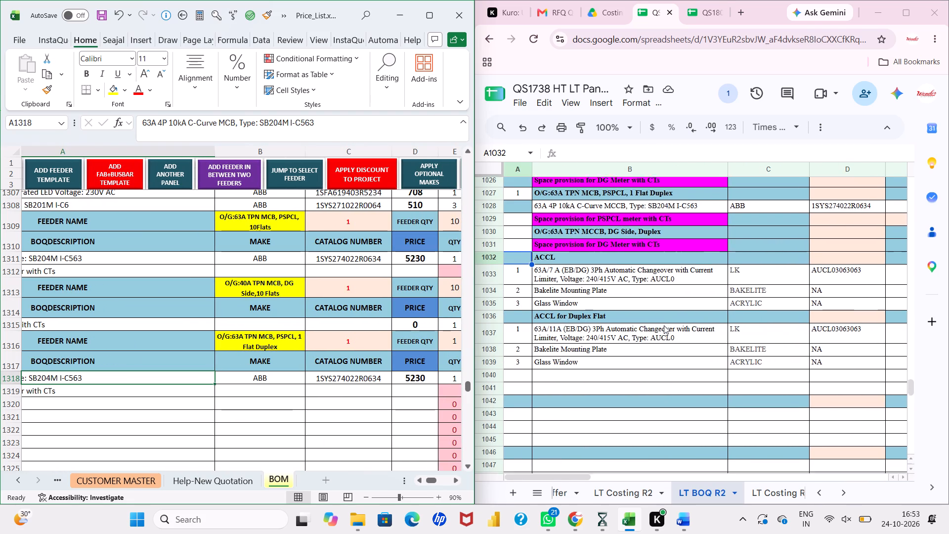
{"action": "scroll", "coordinate": [664, 325], "scroll_direction": "down", "scroll_amount": 1}
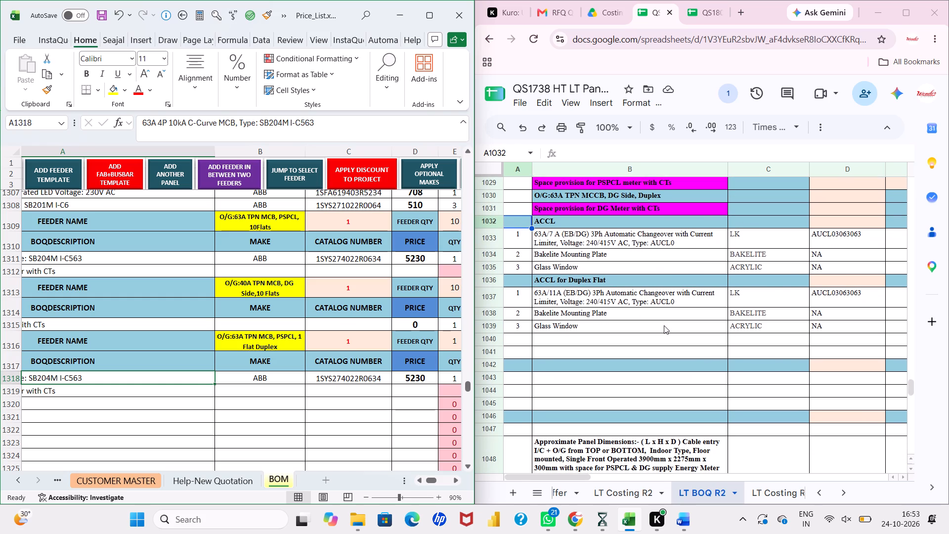
{"action": "scroll", "coordinate": [664, 325], "scroll_direction": "down", "scroll_amount": 1}
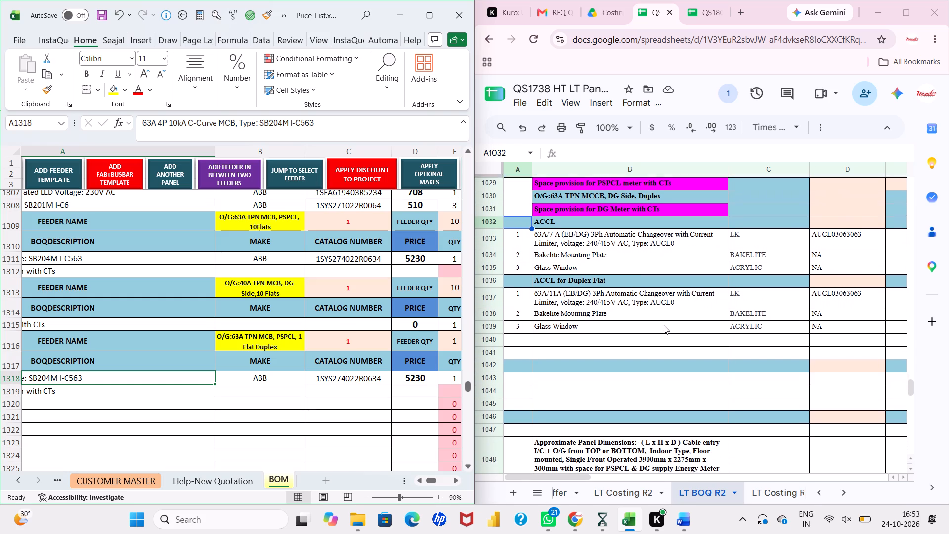
Copy the 1 Flat Duplex feeder, rows 1316 to 1319, from the same project and insert it at row 1320 of the BOM.
{"action": "scroll", "coordinate": [664, 325], "scroll_direction": "down", "scroll_amount": 1}
{"action": "scroll", "coordinate": [365, 339], "scroll_direction": "right", "scroll_amount": 2}
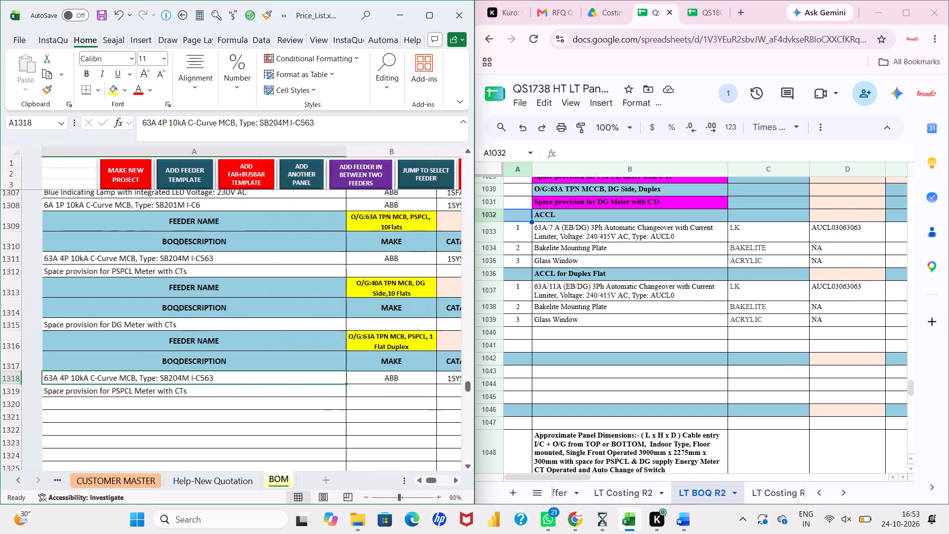
{"action": "left_click", "coordinate": [236, 402]}
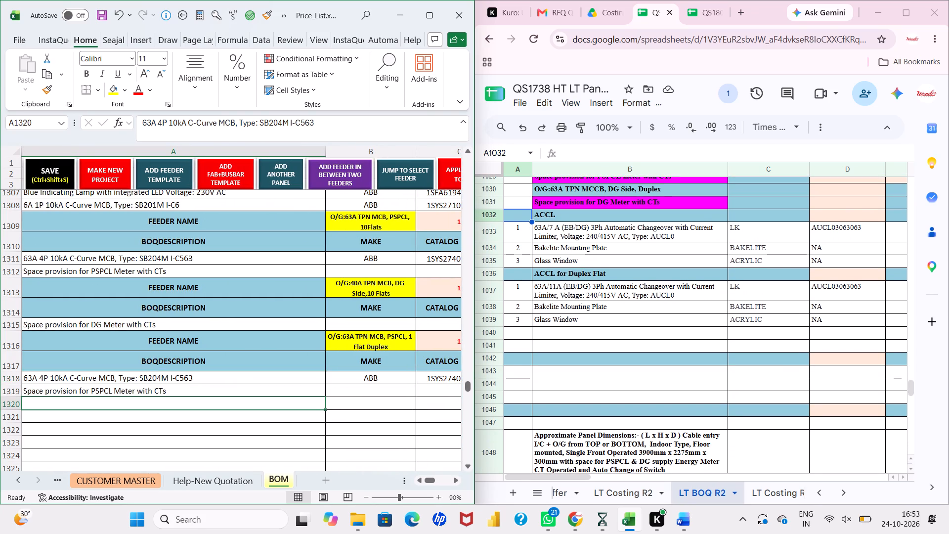
{"action": "left_click", "coordinate": [66, 41]}
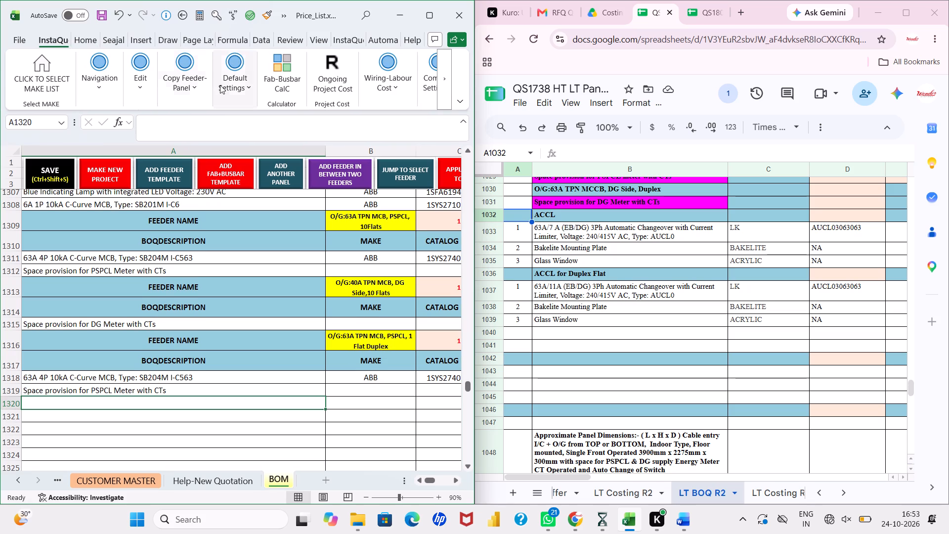
{"action": "left_click", "coordinate": [186, 79]}
{"action": "left_click", "coordinate": [173, 138]}
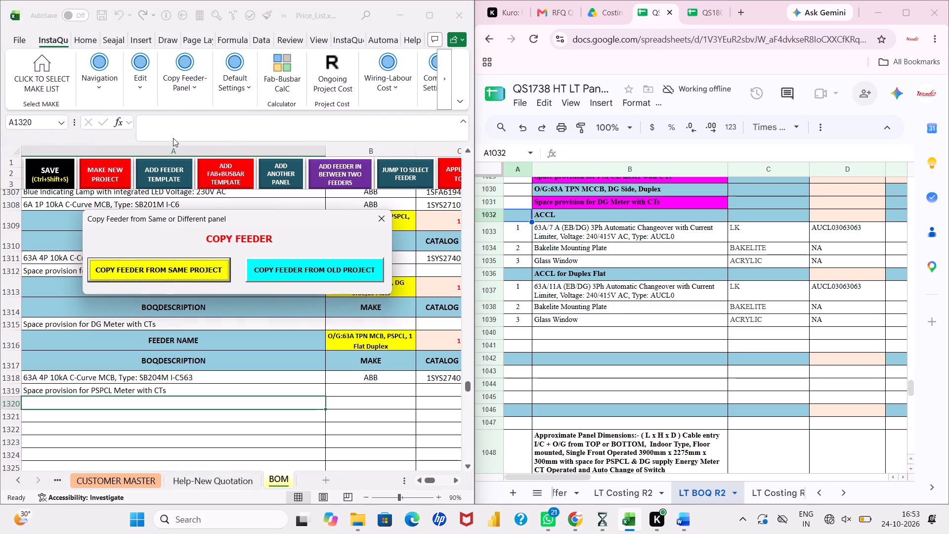
{"action": "left_click", "coordinate": [212, 271]}
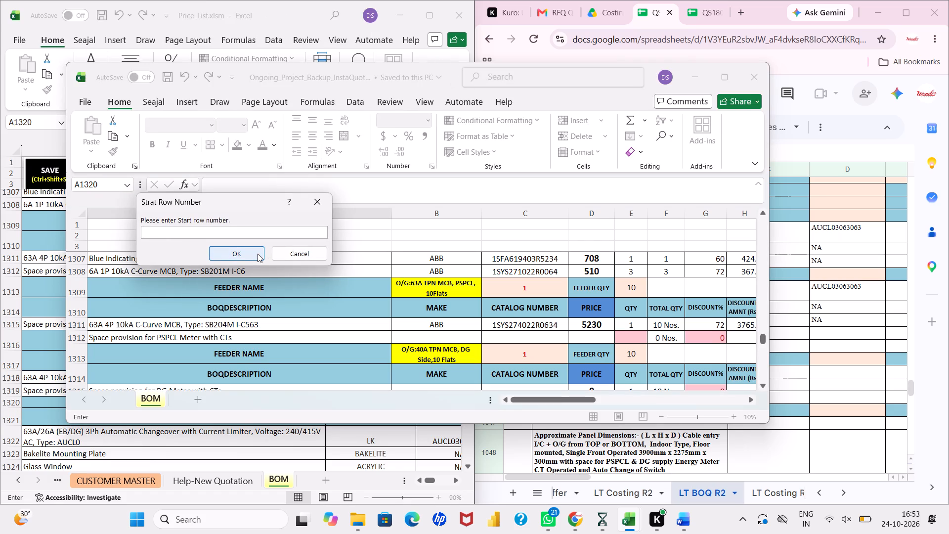
{"action": "type", "text": "1316"}
{"action": "key", "text": "Return"}
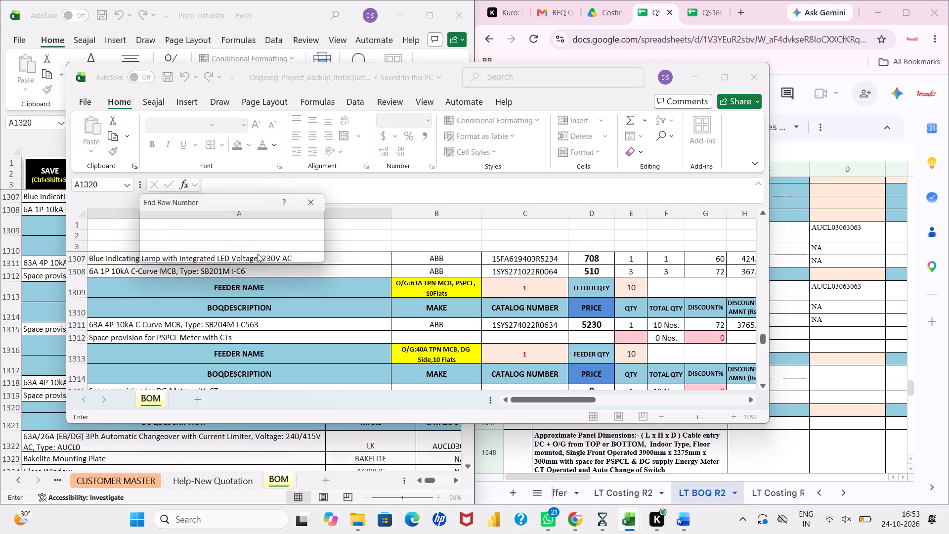
{"action": "type", "text": "131"}
{"action": "key", "text": "9"}
{"action": "key", "text": "Return"}
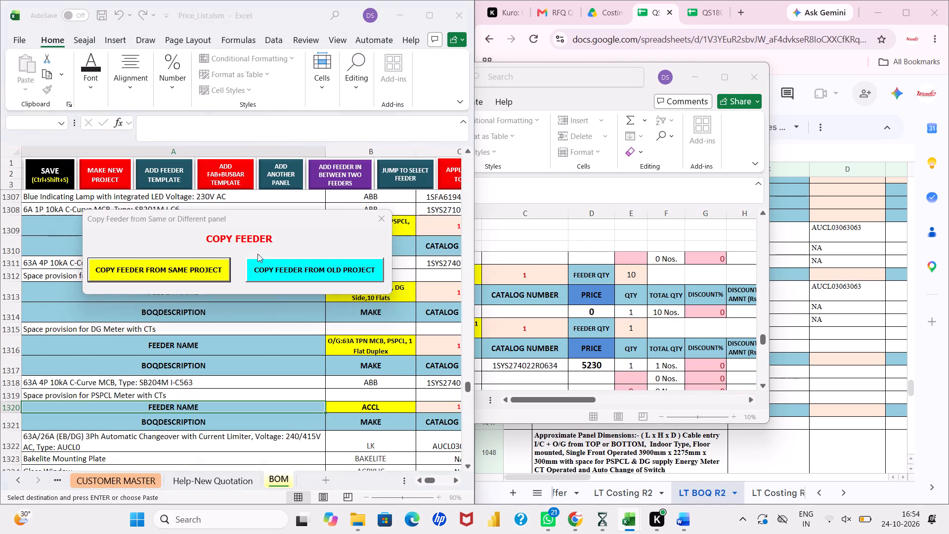
{"action": "scroll", "coordinate": [356, 349], "scroll_direction": "down", "scroll_amount": 5}
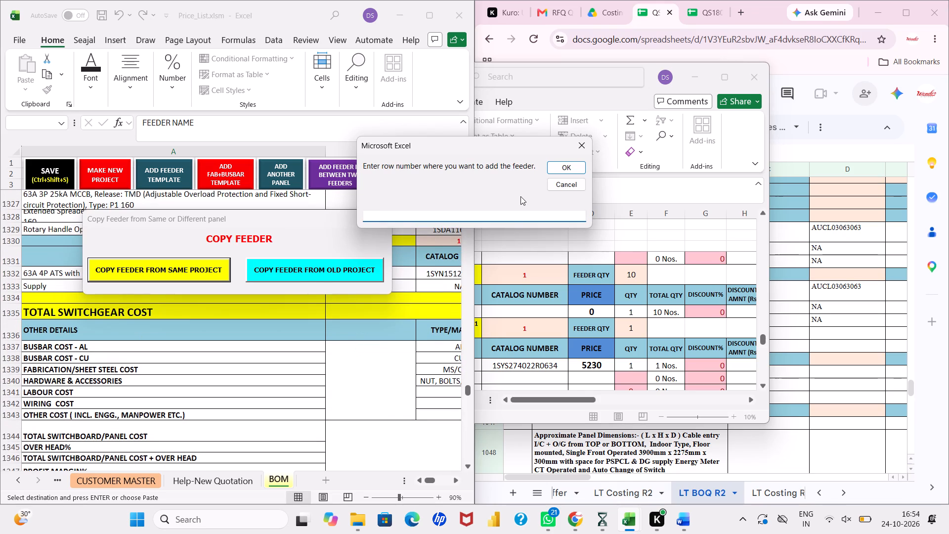
{"action": "scroll", "coordinate": [305, 362], "scroll_direction": "up", "scroll_amount": 4}
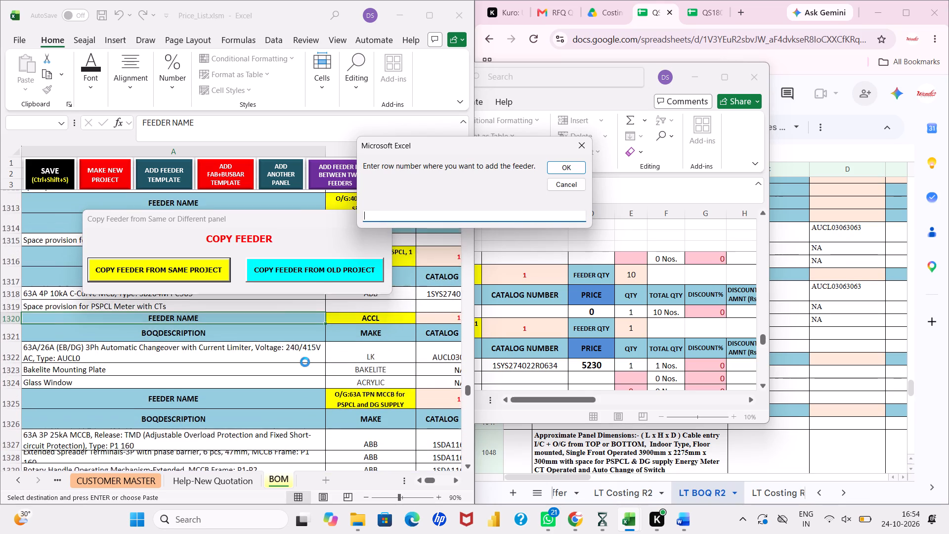
{"action": "scroll", "coordinate": [305, 362], "scroll_direction": "up", "scroll_amount": 1}
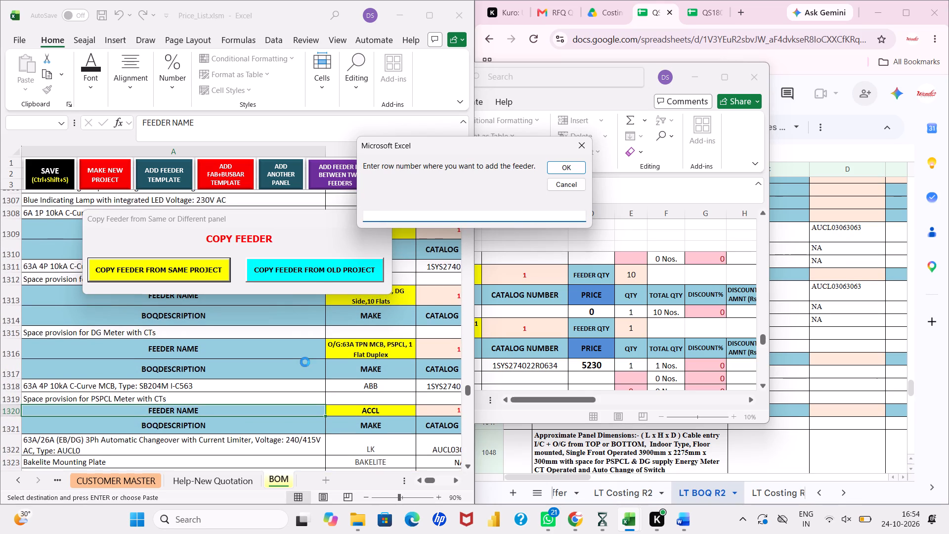
{"action": "scroll", "coordinate": [305, 362], "scroll_direction": "up", "scroll_amount": 2}
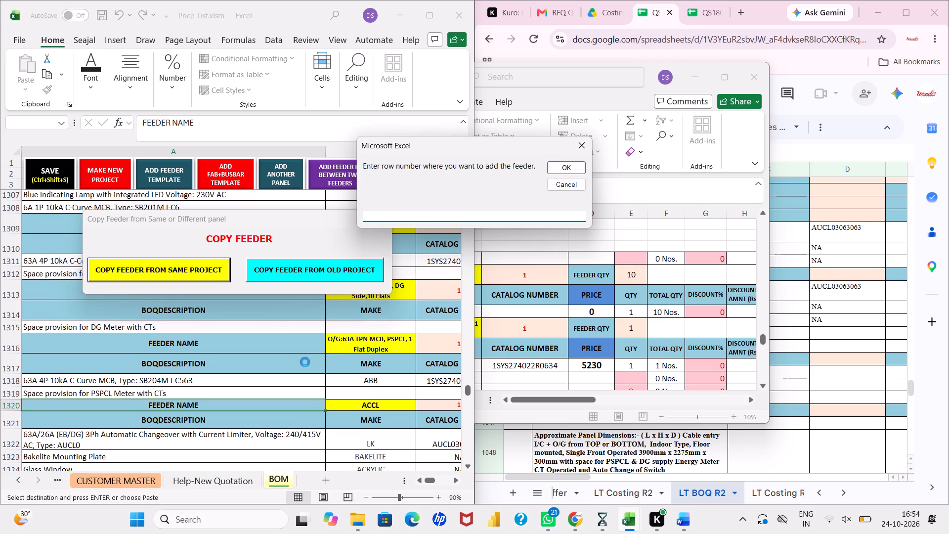
{"action": "scroll", "coordinate": [305, 362], "scroll_direction": "up", "scroll_amount": 1}
{"action": "type", "text": "1320"}
{"action": "key", "text": "Return"}
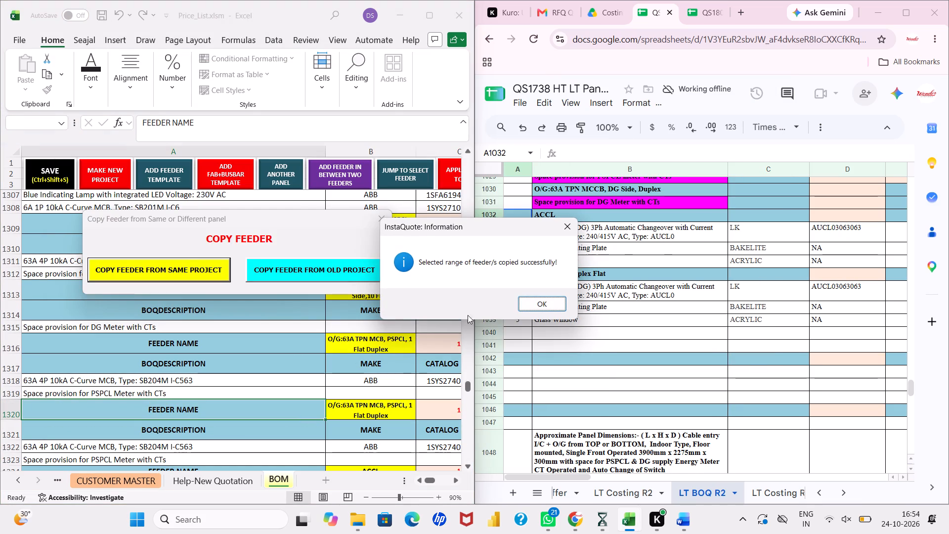
{"action": "left_click", "coordinate": [537, 305]}
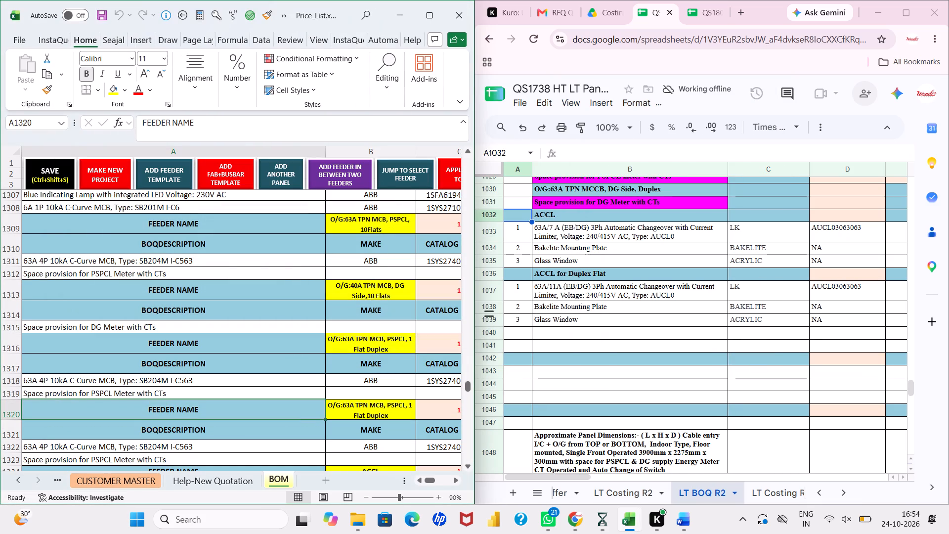
Rename the copied feeder in B1320 as "O/G:63A TPN MCCB, DG Side, Duplex", using the name from row 1030 of LT BOQ R2.
{"action": "left_click", "coordinate": [407, 411]}
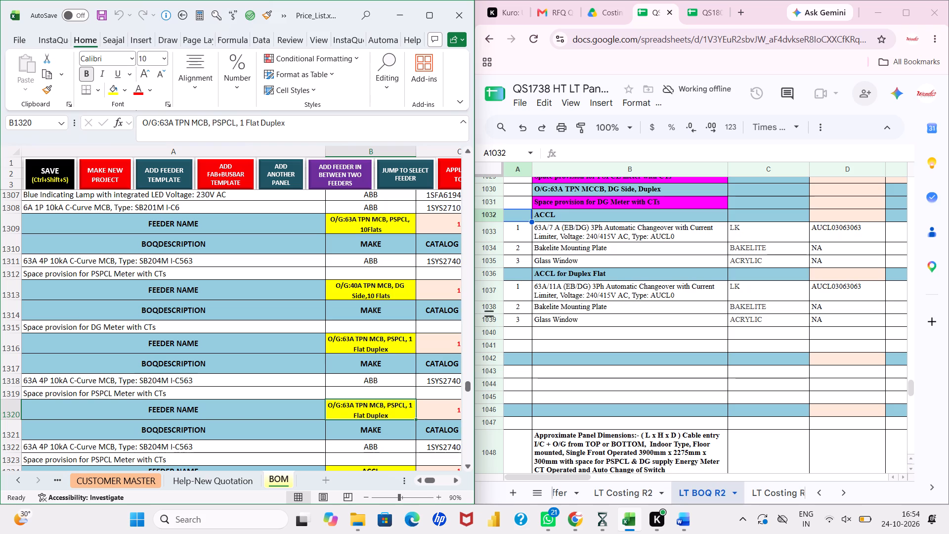
{"action": "scroll", "coordinate": [649, 159], "scroll_direction": "up", "scroll_amount": 1}
{"action": "scroll", "coordinate": [635, 226], "scroll_direction": "up", "scroll_amount": 1}
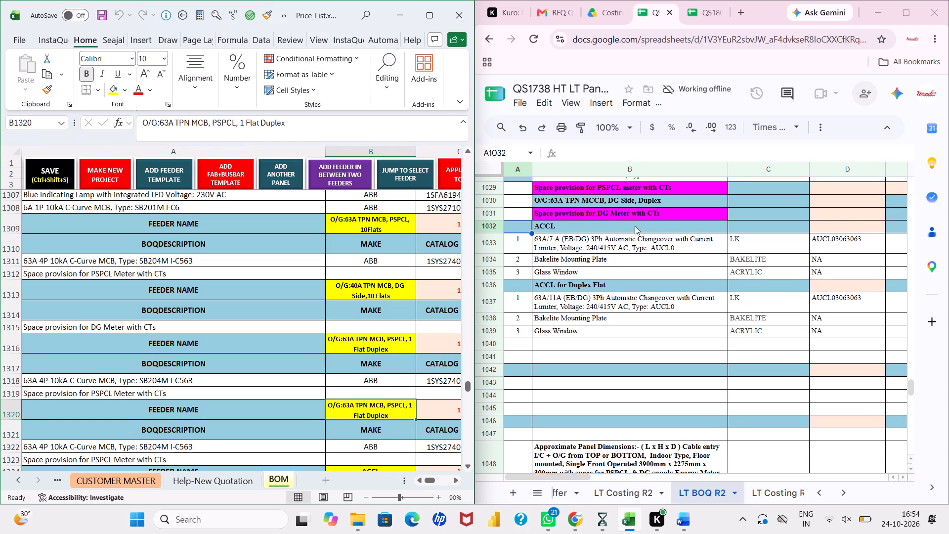
{"action": "scroll", "coordinate": [635, 226], "scroll_direction": "up", "scroll_amount": 1}
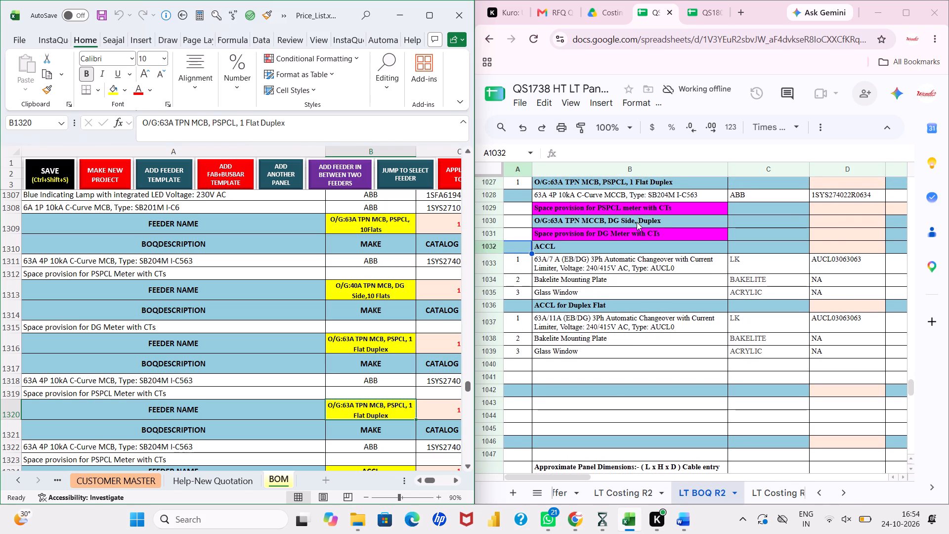
{"action": "left_click", "coordinate": [637, 222]}
{"action": "left_click_drag", "start_coordinate": [694, 154], "coordinate": [643, 153]}
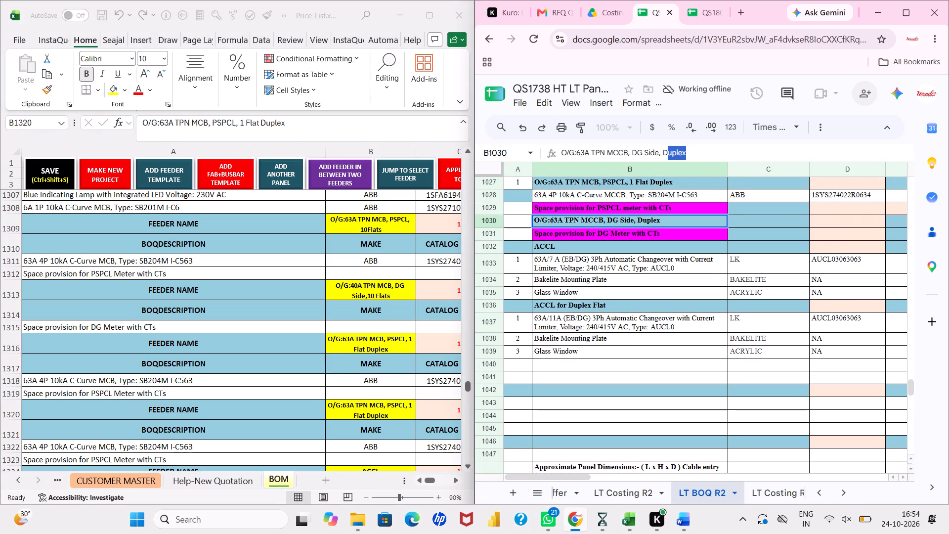
{"action": "left_click_drag", "start_coordinate": [643, 153], "coordinate": [558, 154]}
{"action": "key", "text": "ctrl+c"}
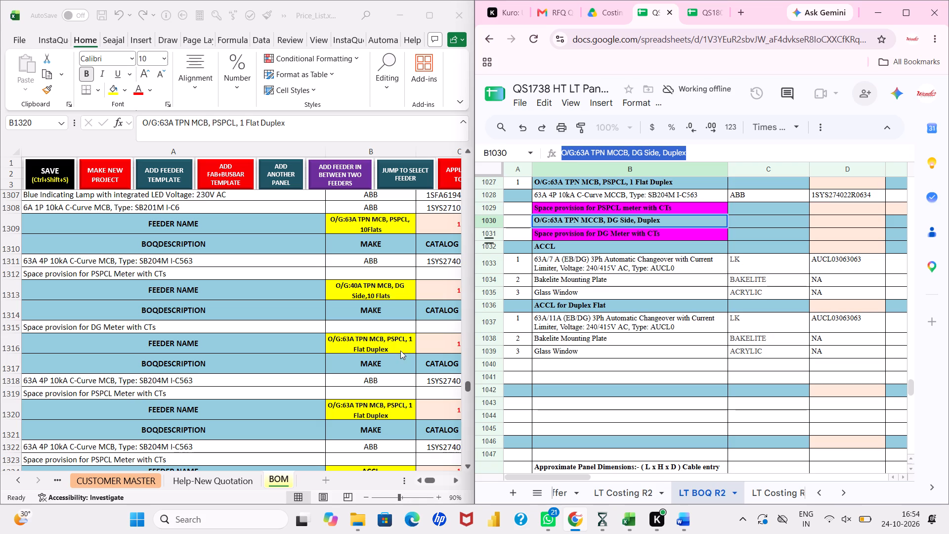
{"action": "left_click", "coordinate": [368, 411]}
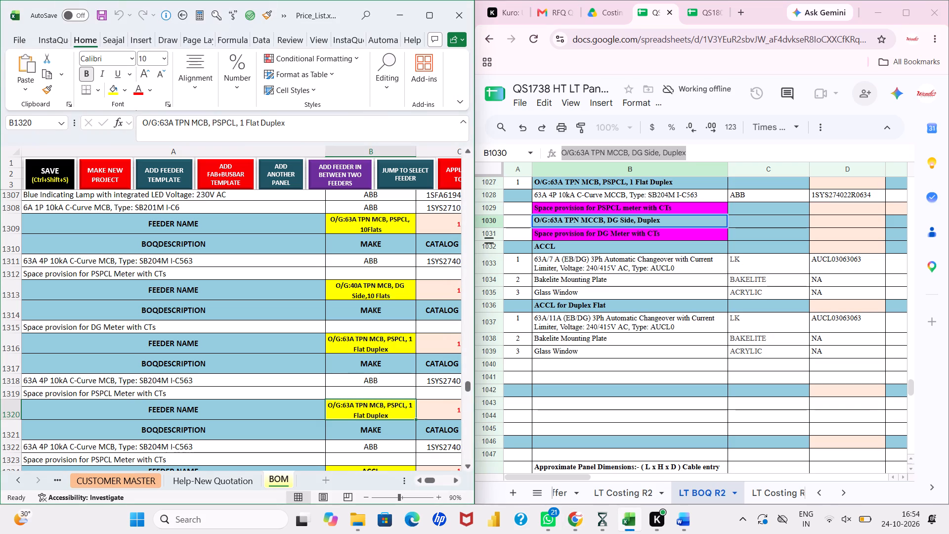
{"action": "left_click_drag", "start_coordinate": [293, 130], "coordinate": [134, 124]}
{"action": "key", "text": "ctrl+v"}
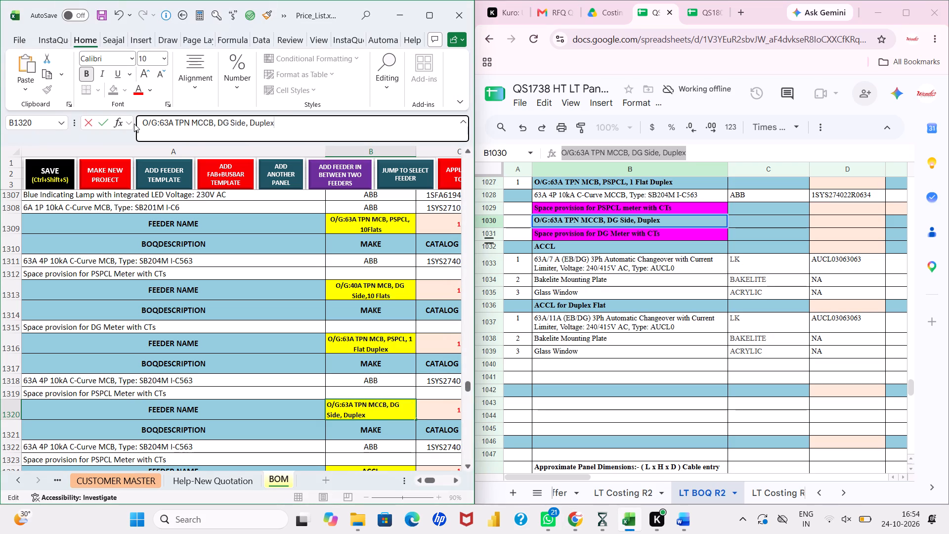
{"action": "key", "text": "Return"}
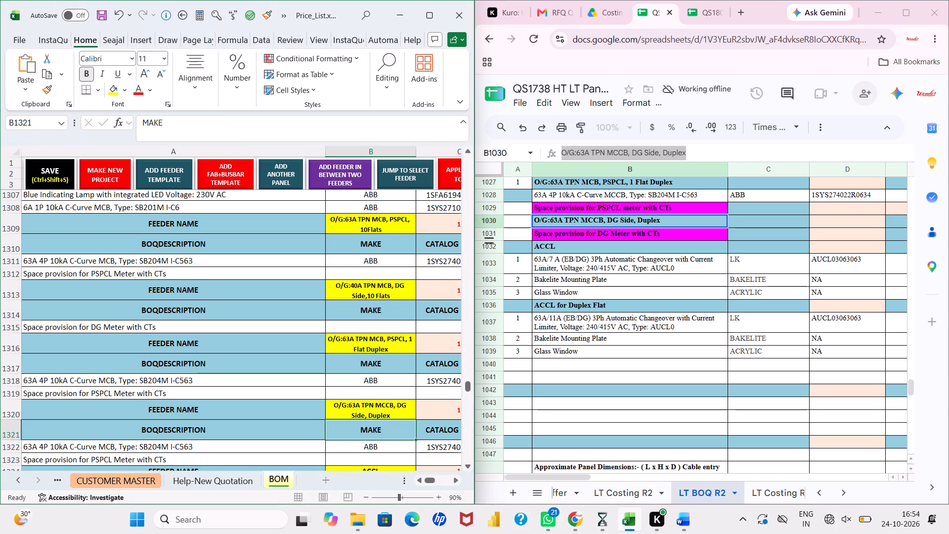
Compare the items under the new DG Side, Duplex feeder in the BOM with the matching section of LT BOQ R2.
{"action": "left_click", "coordinate": [238, 336]}
{"action": "scroll", "coordinate": [238, 336], "scroll_direction": "down", "scroll_amount": 1}
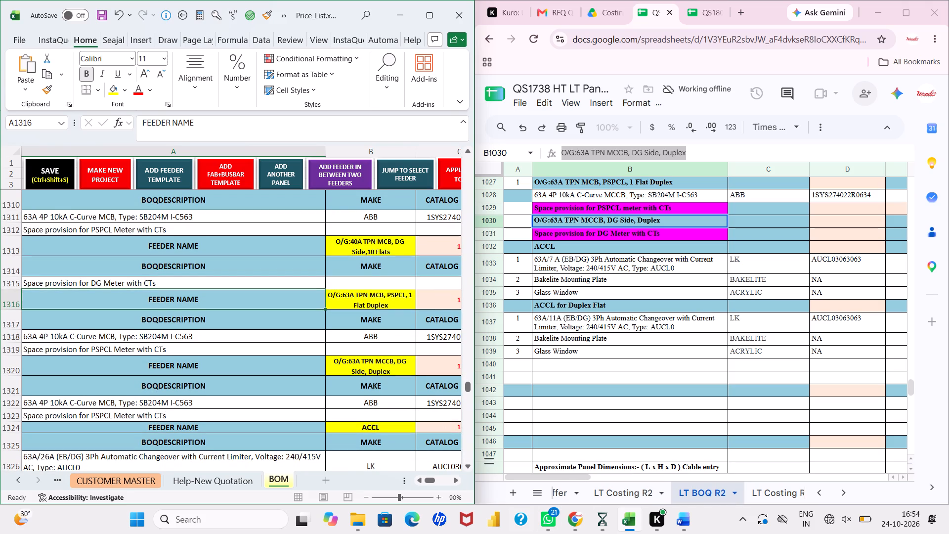
{"action": "left_click", "coordinate": [400, 406]}
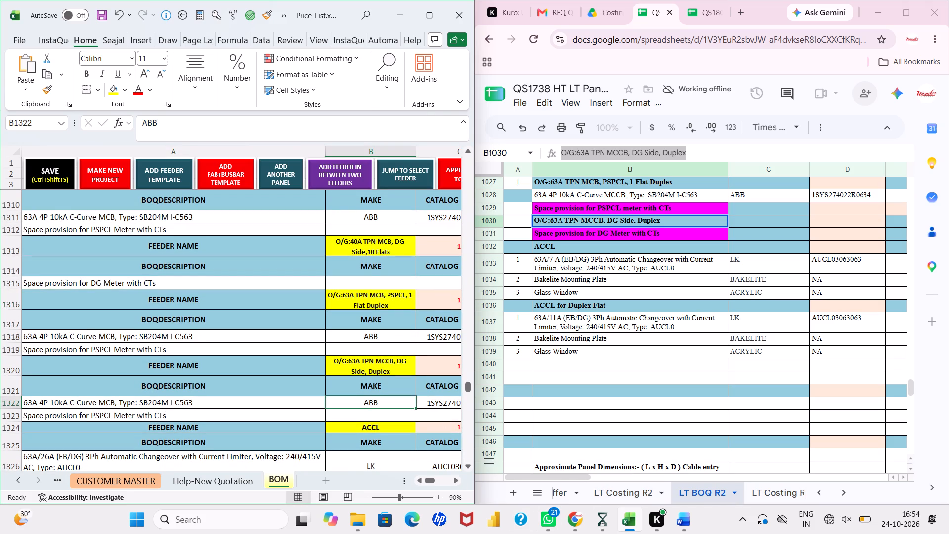
{"action": "left_click", "coordinate": [561, 292]}
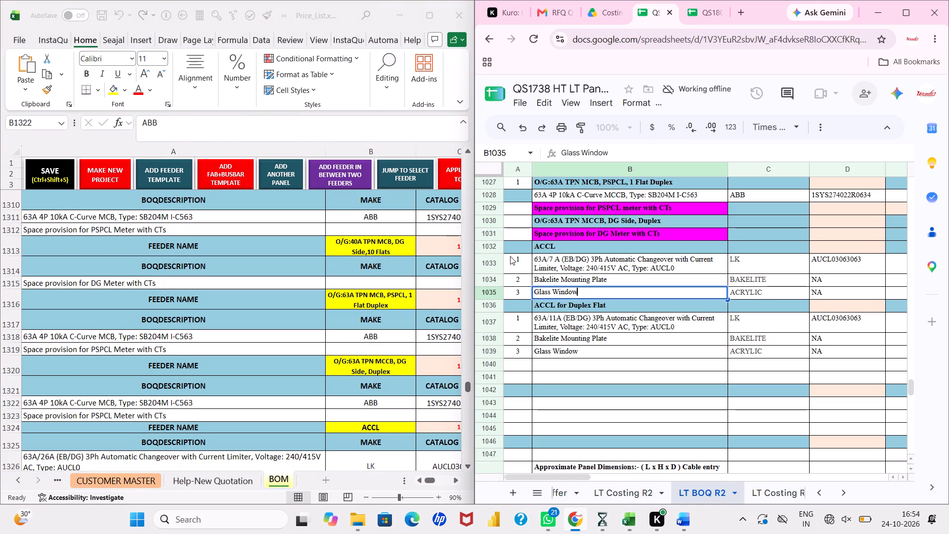
{"action": "left_click", "coordinate": [510, 256]}
{"action": "left_click", "coordinate": [513, 248]}
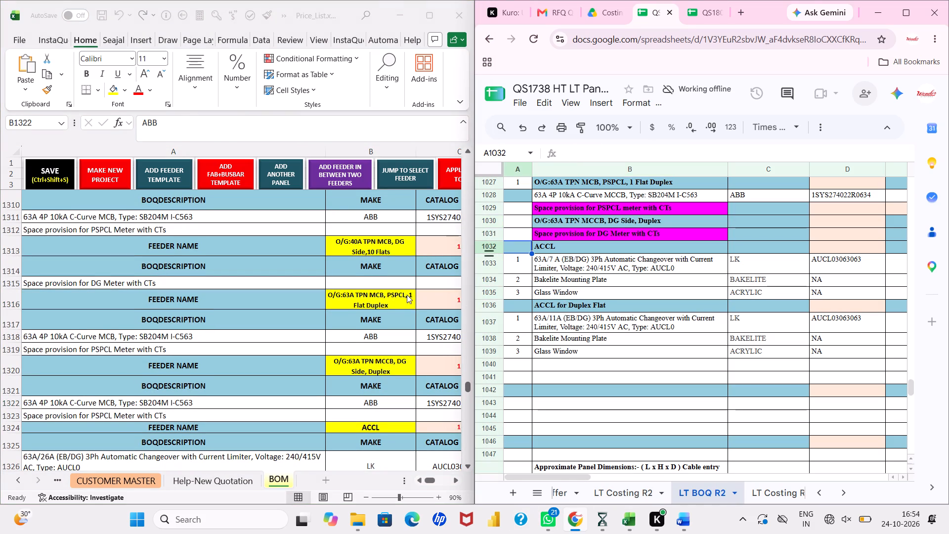
{"action": "scroll", "coordinate": [345, 334], "scroll_direction": "down", "scroll_amount": 3}
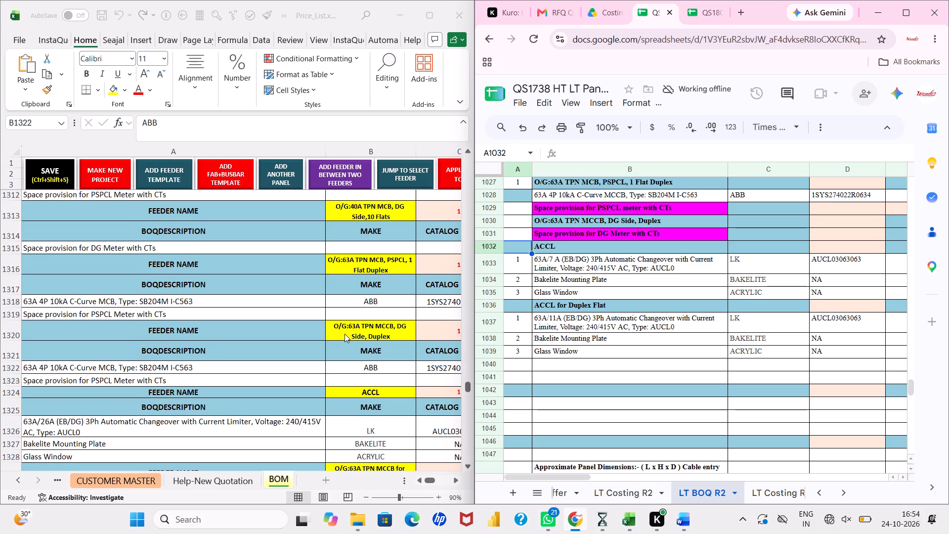
{"action": "scroll", "coordinate": [345, 334], "scroll_direction": "down", "scroll_amount": 1}
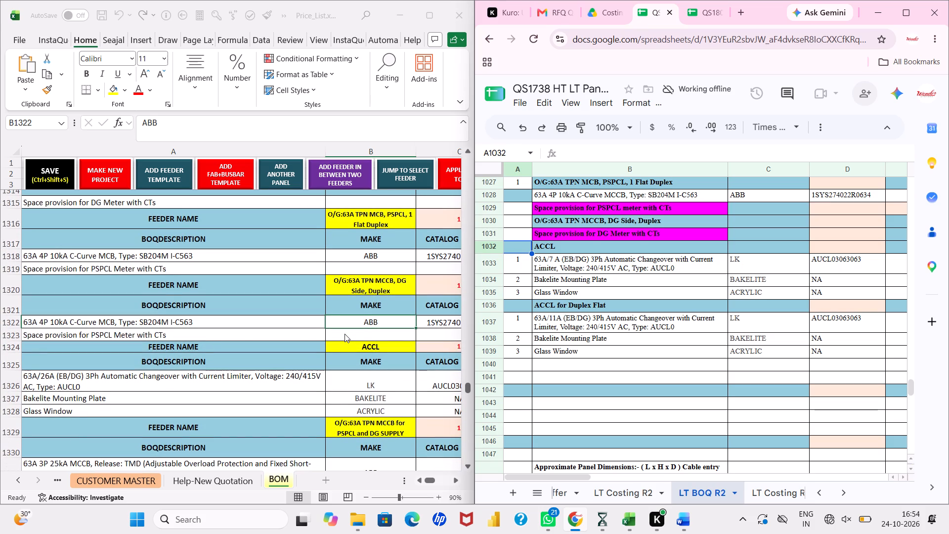
Change the meter space item in A1323 to "Space provision for DG Meter with CTs".
{"action": "left_click", "coordinate": [109, 335]}
{"action": "left_click", "coordinate": [150, 329]}
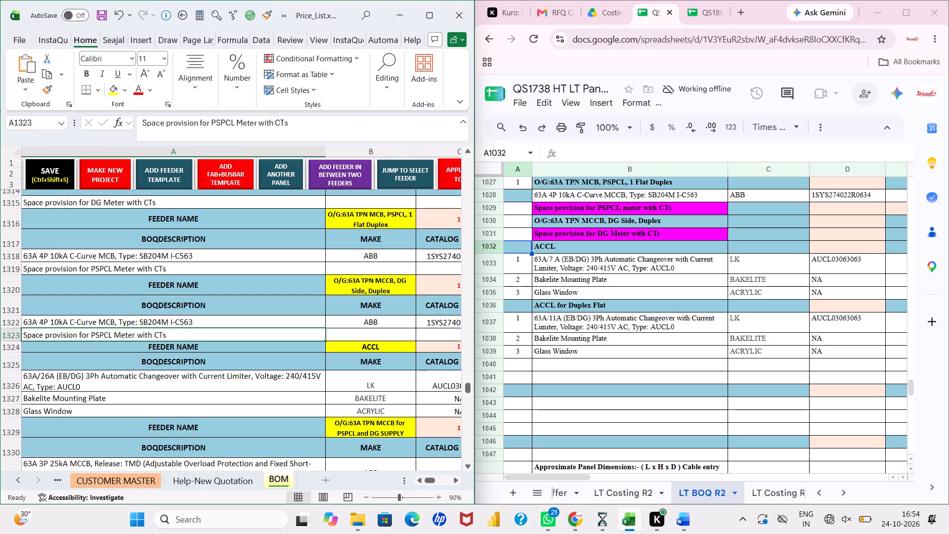
{"action": "left_click_drag", "start_coordinate": [209, 124], "coordinate": [212, 124]}
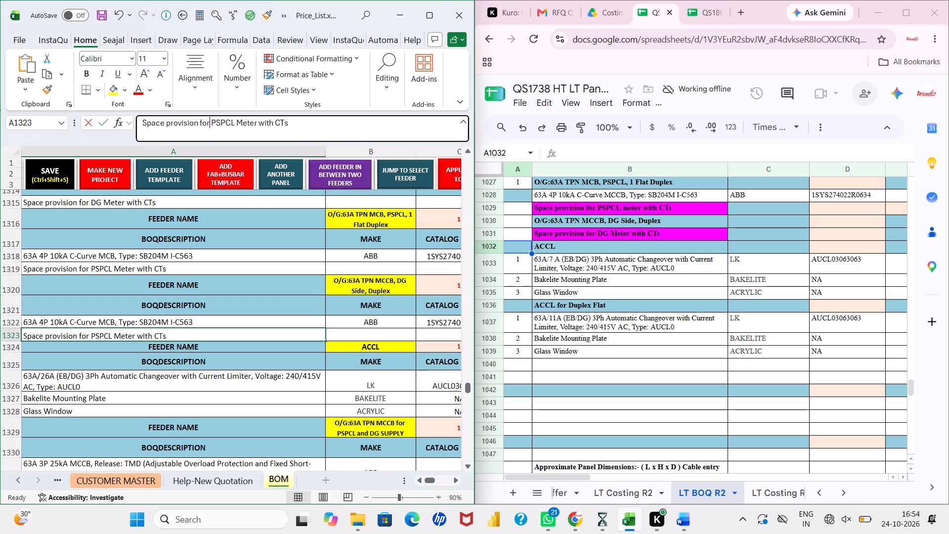
{"action": "left_click_drag", "start_coordinate": [212, 124], "coordinate": [233, 125]}
{"action": "key", "text": "space"}
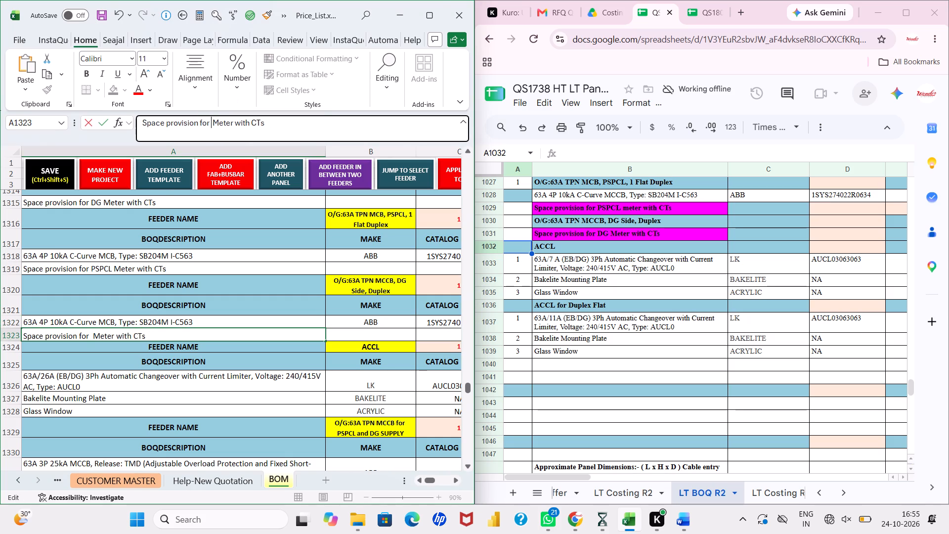
{"action": "type", "text": "DG"}
{"action": "key", "text": "Return"}
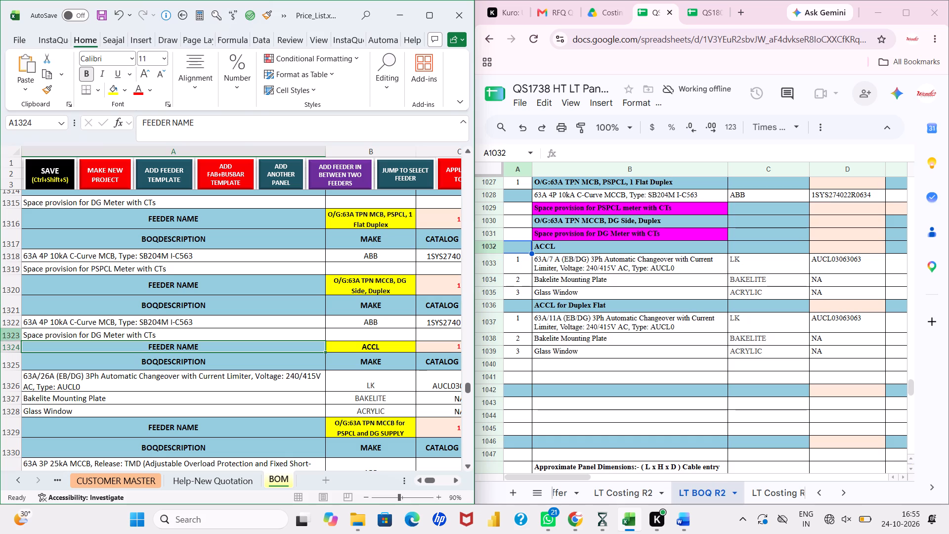
Delete row 1322, the 63A 4P MCB item, from the DG Side, Duplex feeder.
{"action": "left_click", "coordinate": [4, 323]}
{"action": "right_click", "coordinate": [4, 323]}
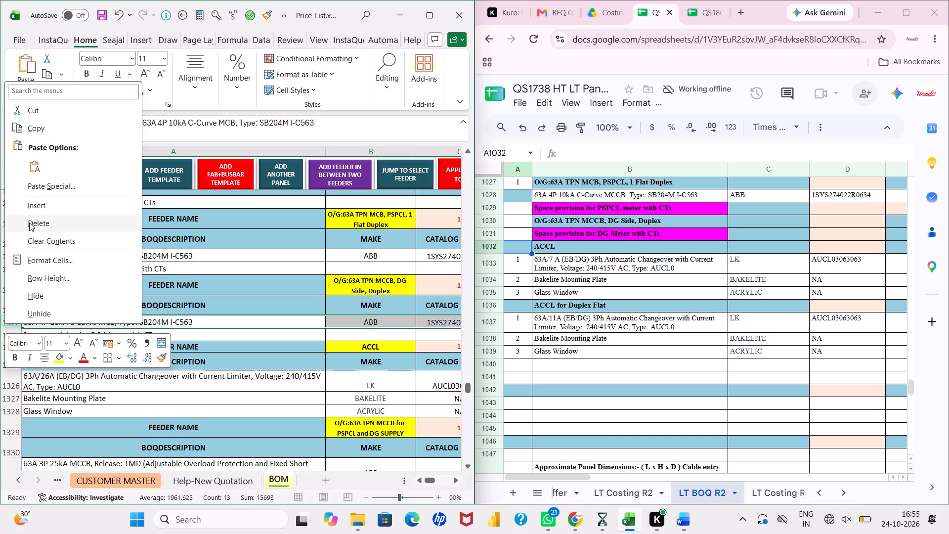
{"action": "left_click", "coordinate": [29, 222]}
{"action": "left_click", "coordinate": [168, 282]}
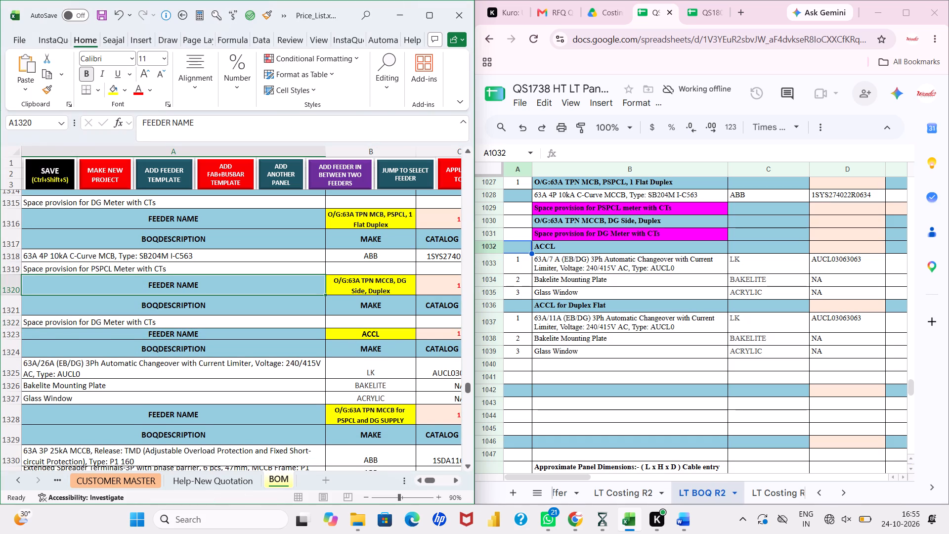
Change the rating in the ACCL feeder's changeover item, A1325 of the BOM, to 63A/7A.
{"action": "scroll", "coordinate": [117, 367], "scroll_direction": "down", "scroll_amount": 1}
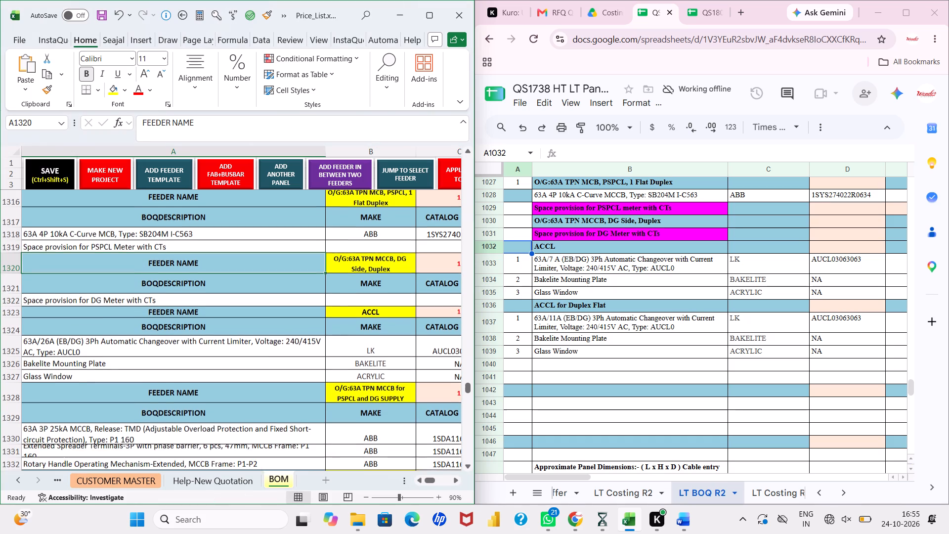
{"action": "scroll", "coordinate": [117, 367], "scroll_direction": "down", "scroll_amount": 1}
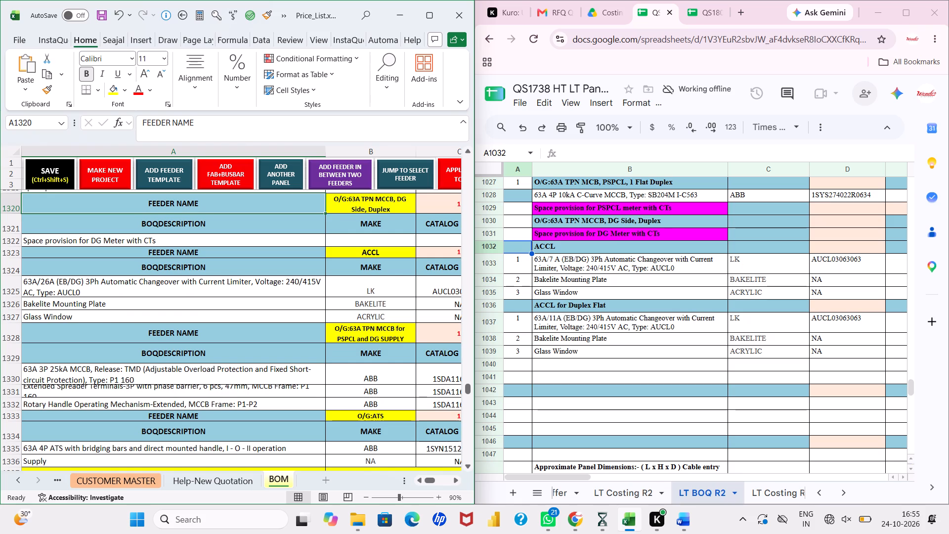
{"action": "left_click", "coordinate": [170, 290]}
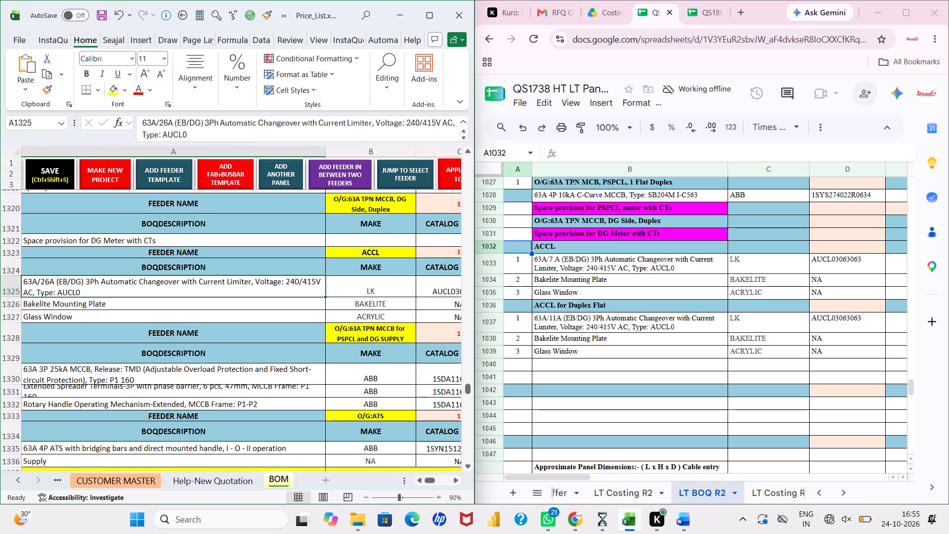
{"action": "left_click", "coordinate": [169, 126]}
{"action": "key", "text": "BackSpace"}
{"action": "key", "text": "BackSpace"}
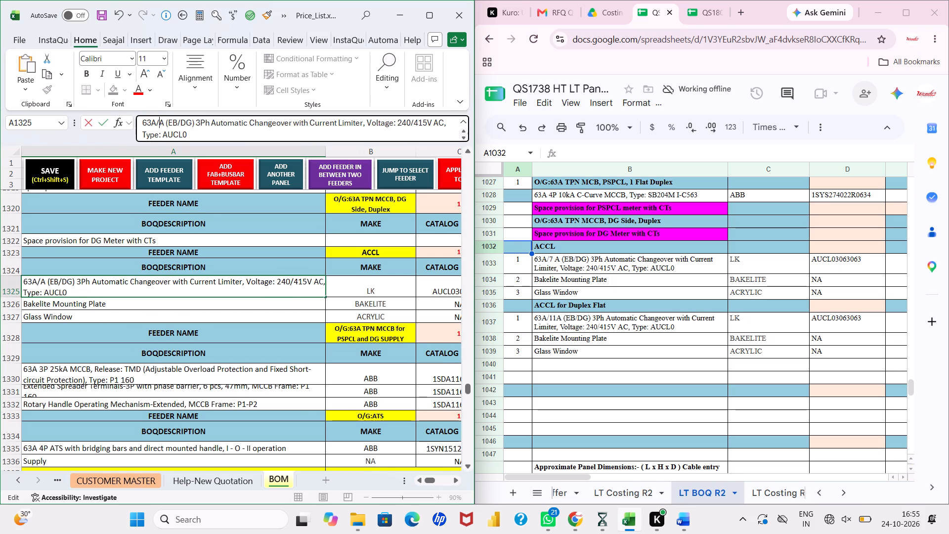
{"action": "key", "text": "7"}
{"action": "key", "text": "Return"}
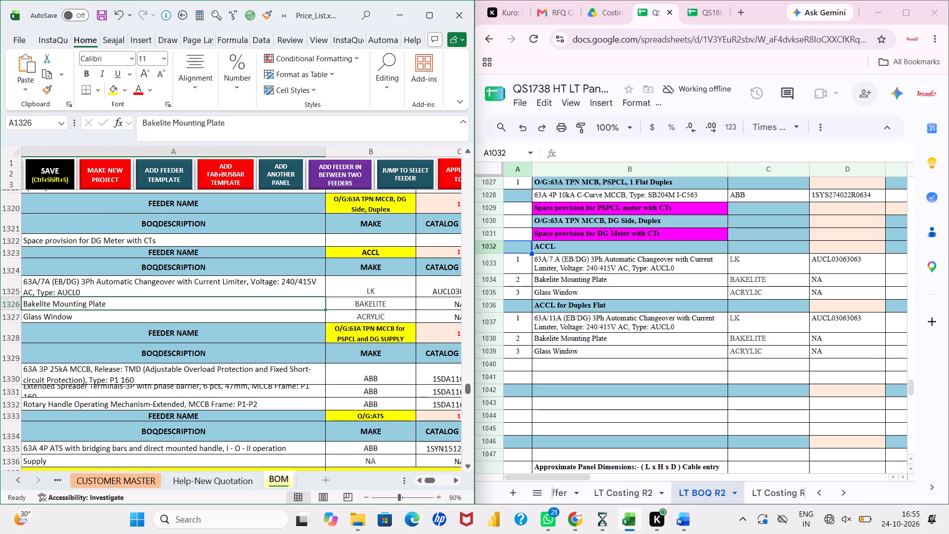
Rename the feeder in B1328 of the BOM as "ACCL for Duplex Flat", using the name from row 1036 of LT BOQ R2.
{"action": "left_click", "coordinate": [219, 332]}
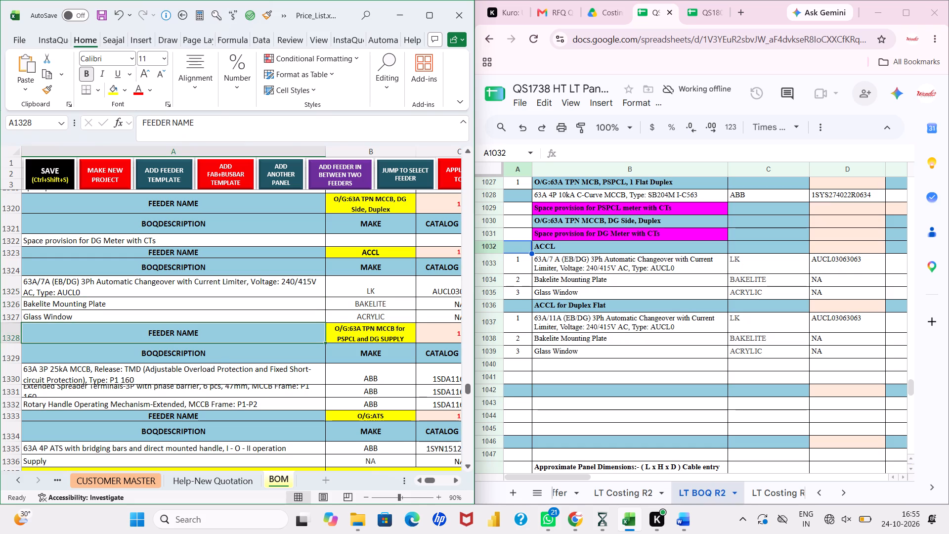
{"action": "scroll", "coordinate": [219, 332], "scroll_direction": "down", "scroll_amount": 1}
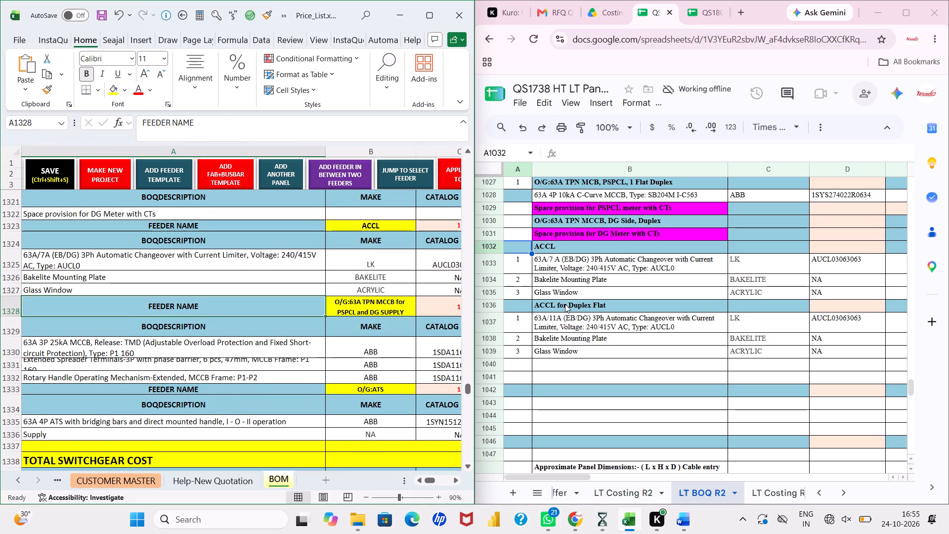
{"action": "left_click", "coordinate": [565, 304]}
{"action": "left_click_drag", "start_coordinate": [636, 158], "coordinate": [594, 158]}
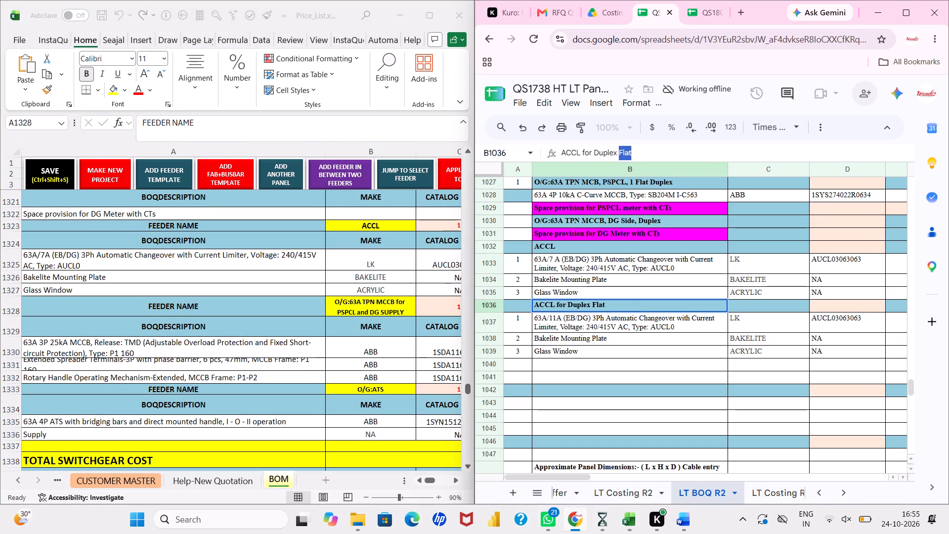
{"action": "left_click_drag", "start_coordinate": [594, 158], "coordinate": [561, 160]}
{"action": "key", "text": "ctrl+c"}
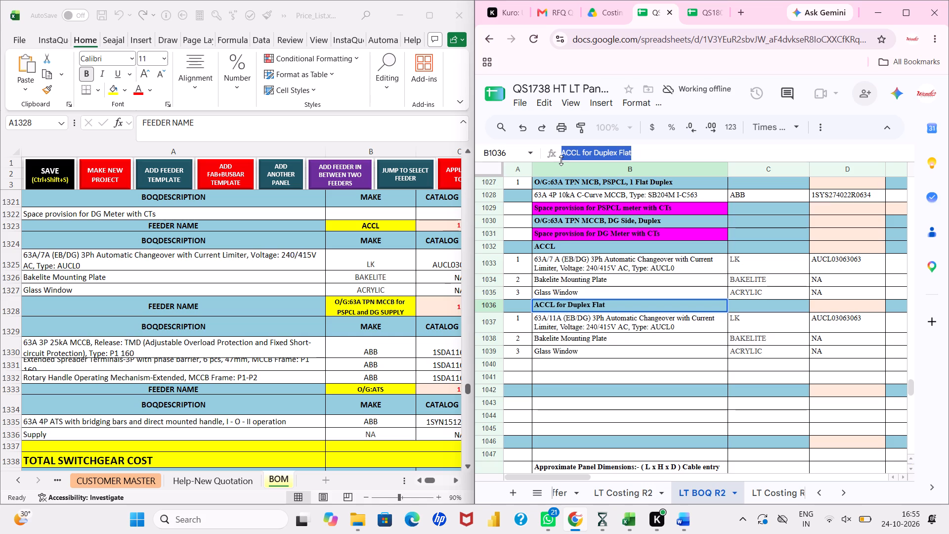
{"action": "left_click", "coordinate": [370, 307]}
{"action": "left_click", "coordinate": [370, 307]}
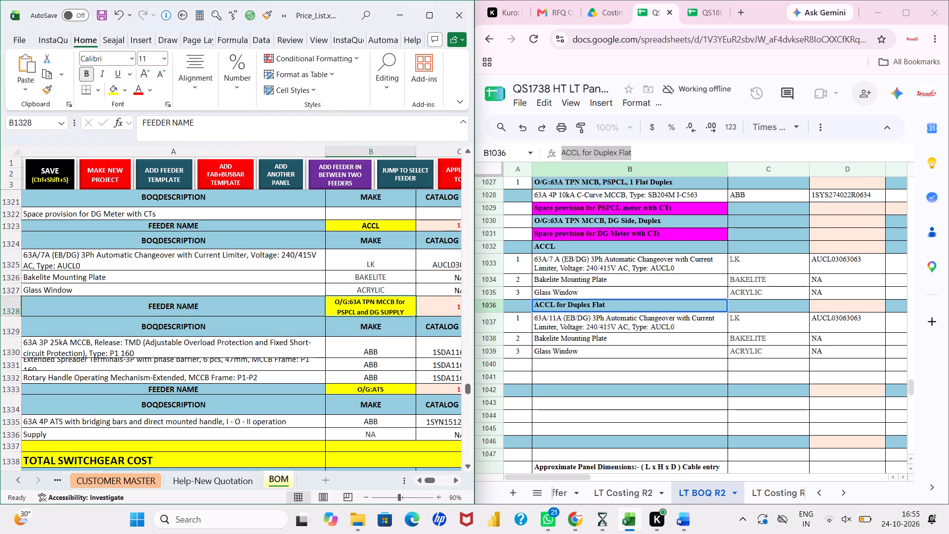
{"action": "left_click", "coordinate": [306, 120]}
{"action": "key", "text": "ctrl+a"}
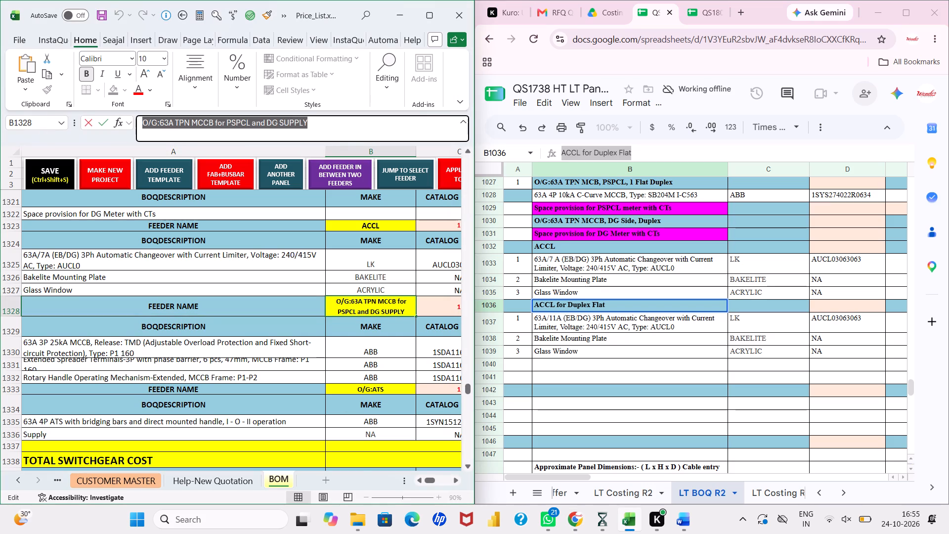
{"action": "key", "text": "ctrl+v"}
{"action": "key", "text": "Return"}
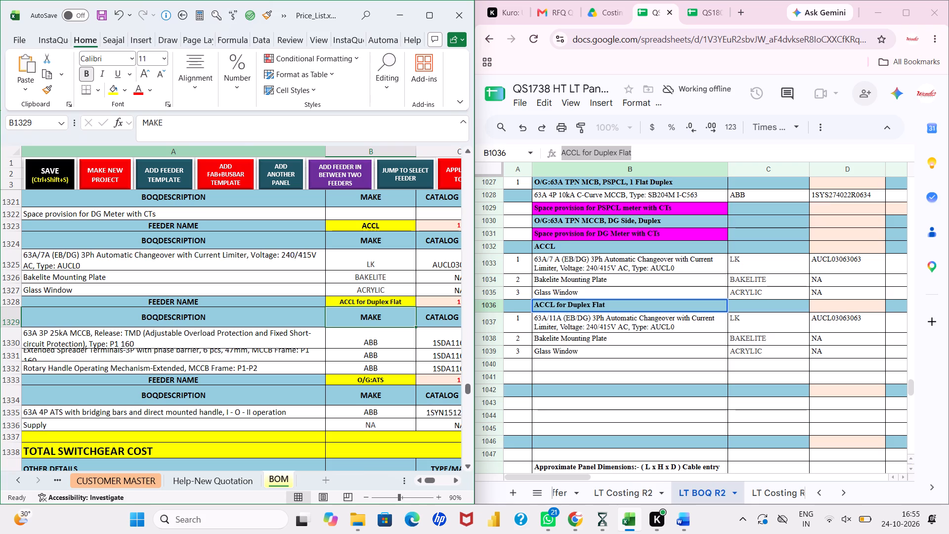
Copy the three ACCL items, A1325:E1327, over the items of the ACCL for Duplex Flat feeder starting at A1330.
{"action": "left_click_drag", "start_coordinate": [257, 266], "coordinate": [407, 299]}
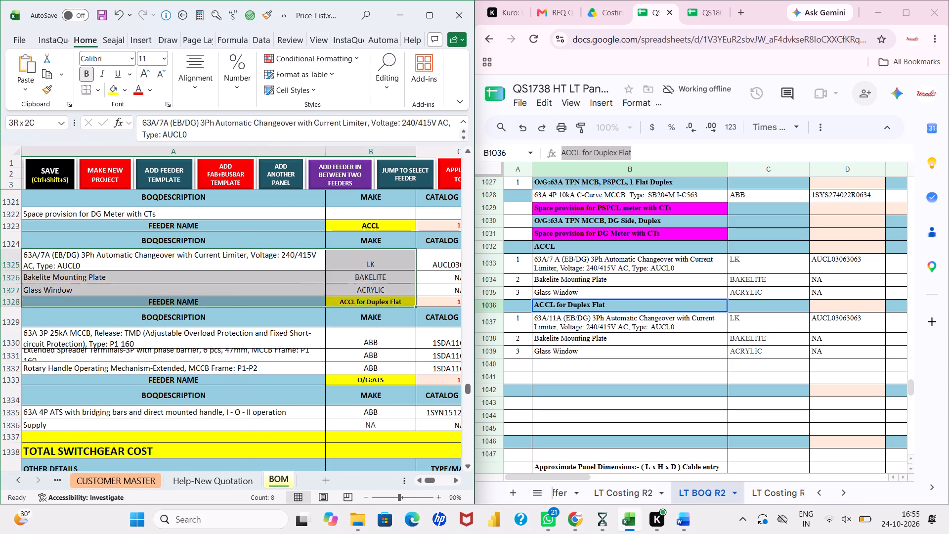
{"action": "left_click_drag", "start_coordinate": [407, 299], "coordinate": [263, 291]}
{"action": "key", "text": "ctrl+c"}
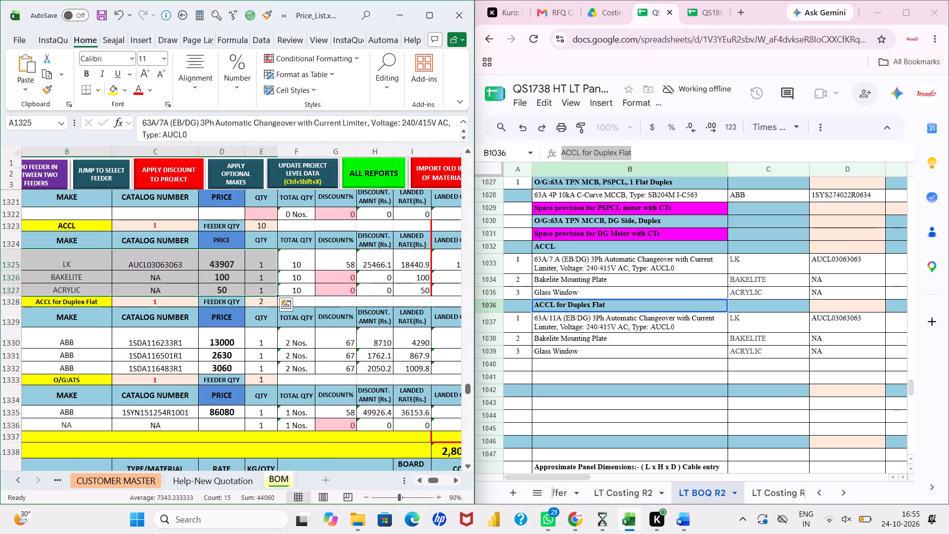
{"action": "scroll", "coordinate": [263, 291], "scroll_direction": "right", "scroll_amount": 2}
{"action": "left_click", "coordinate": [232, 337]}
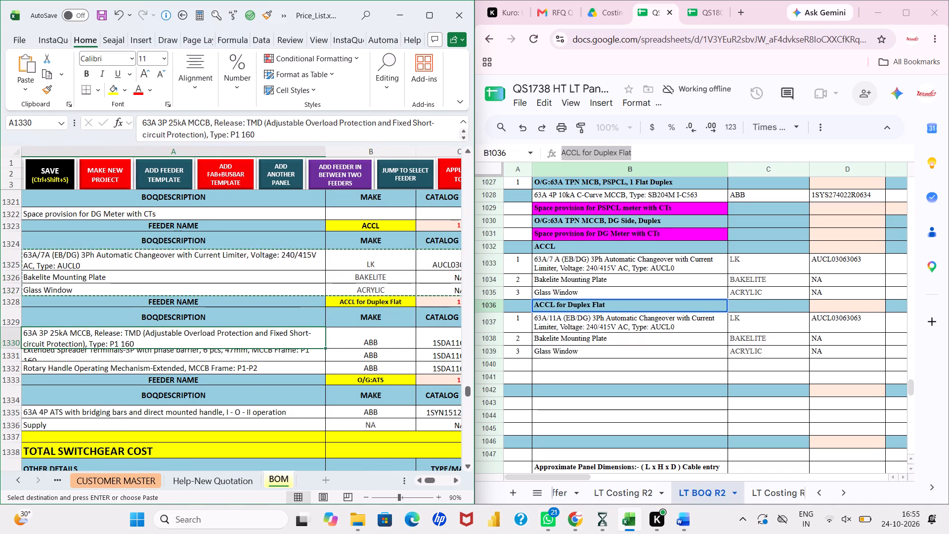
{"action": "key", "text": "ctrl+v"}
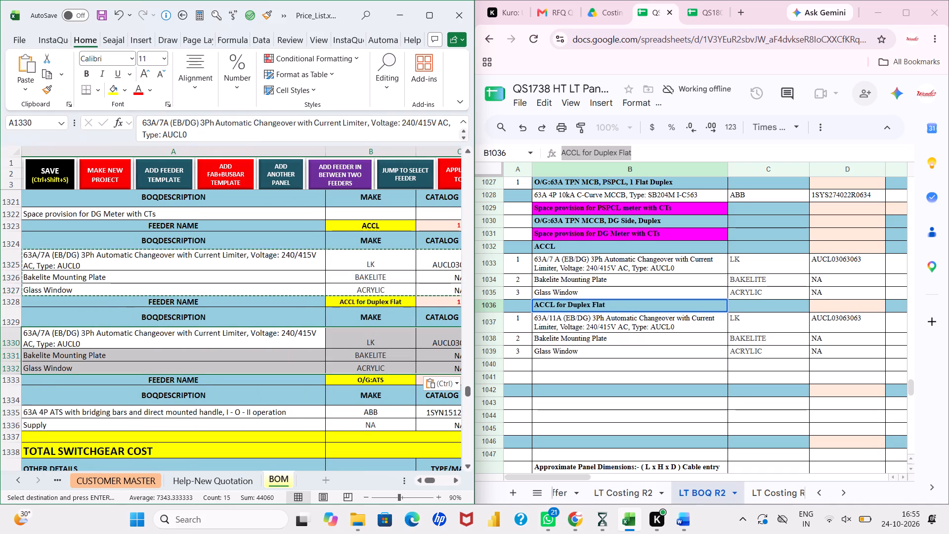
Change the rating in the changeover item in A1330 to 63A/11A.
{"action": "left_click", "coordinate": [163, 124]}
{"action": "key", "text": "BackSpace"}
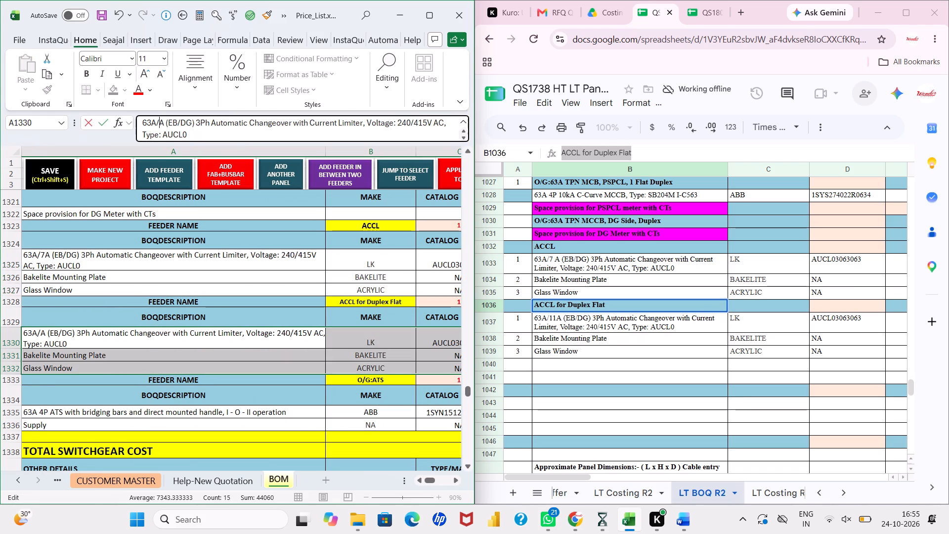
{"action": "type", "text": "11"}
{"action": "key", "text": "Return"}
Save a backup of the ongoing project.
{"action": "left_click", "coordinate": [59, 179]}
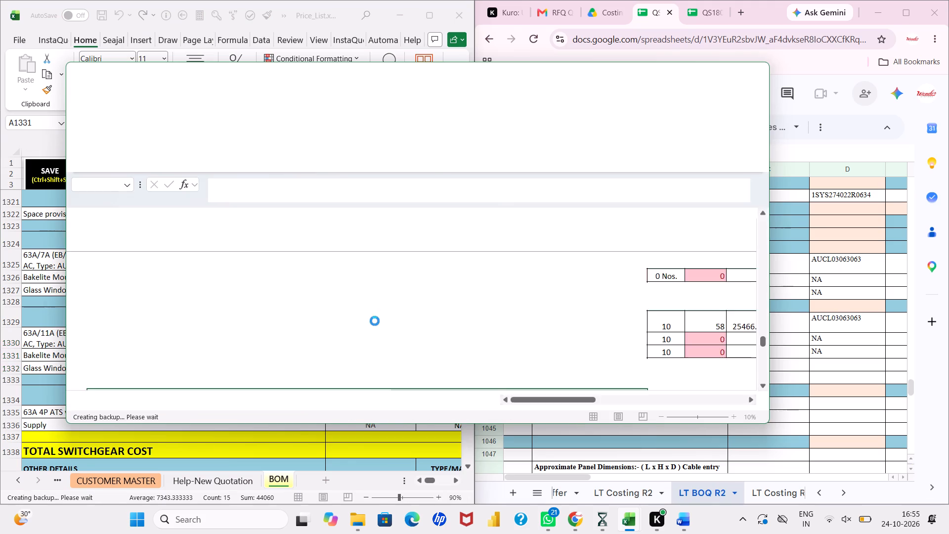
{"action": "left_click", "coordinate": [571, 334]}
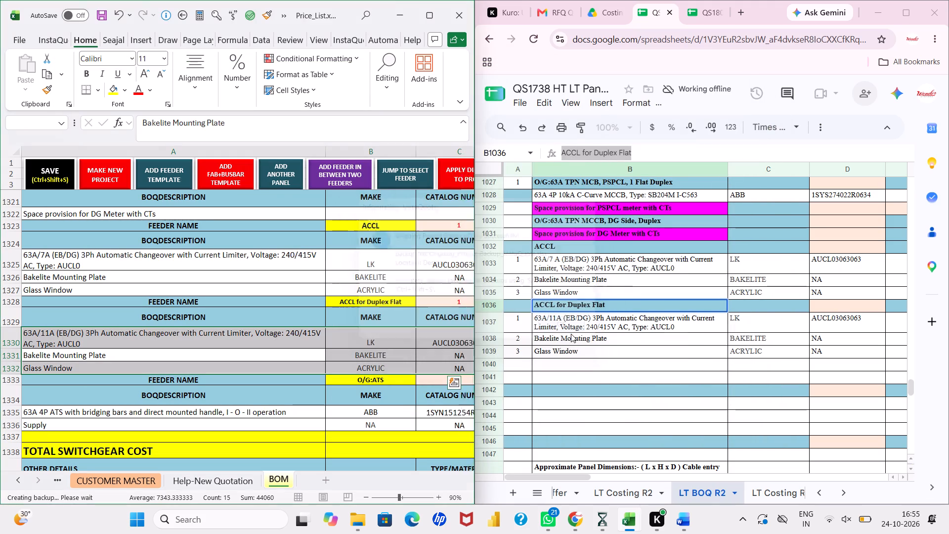
Delete the whole O/G:ATS feeder, rows 1333 to 1336, from the end of the METER BOX-1 feeders.
{"action": "left_click", "coordinate": [575, 359]}
{"action": "left_click", "coordinate": [302, 384]}
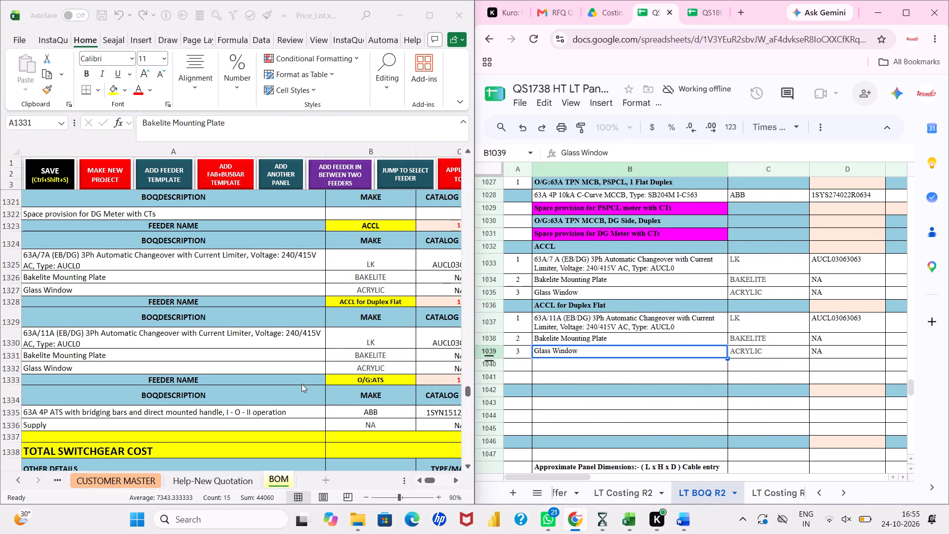
{"action": "left_click", "coordinate": [302, 384]}
{"action": "left_click", "coordinate": [147, 388]}
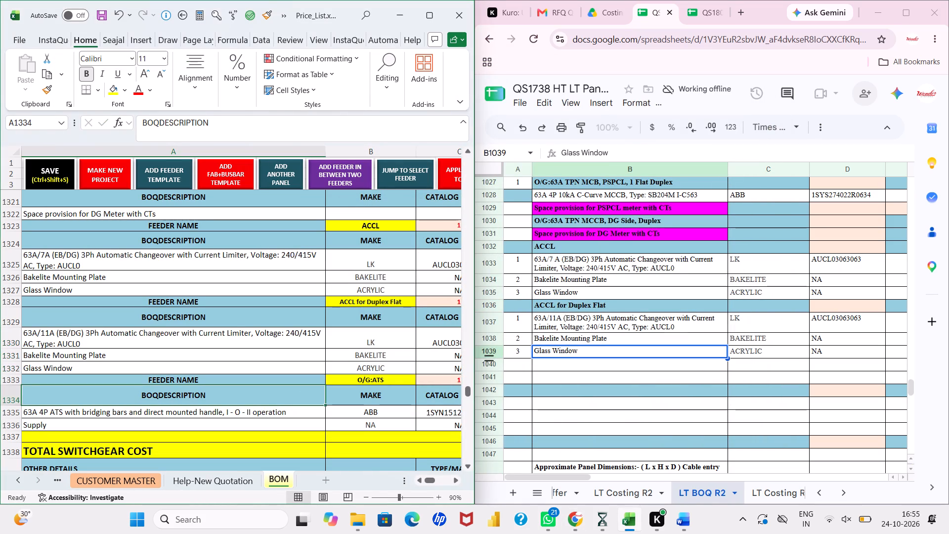
{"action": "left_click_drag", "start_coordinate": [13, 379], "coordinate": [10, 427]}
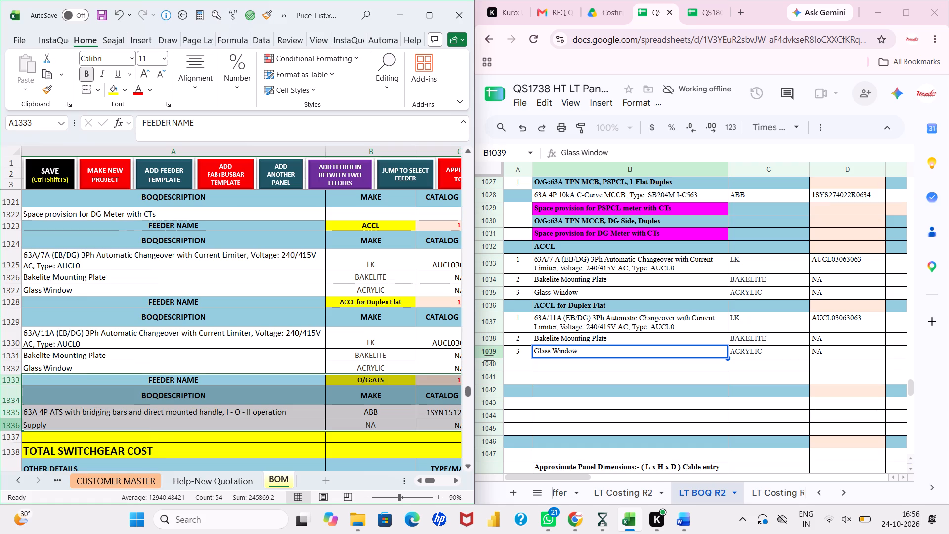
{"action": "right_click", "coordinate": [10, 427]}
{"action": "left_click", "coordinate": [33, 327]}
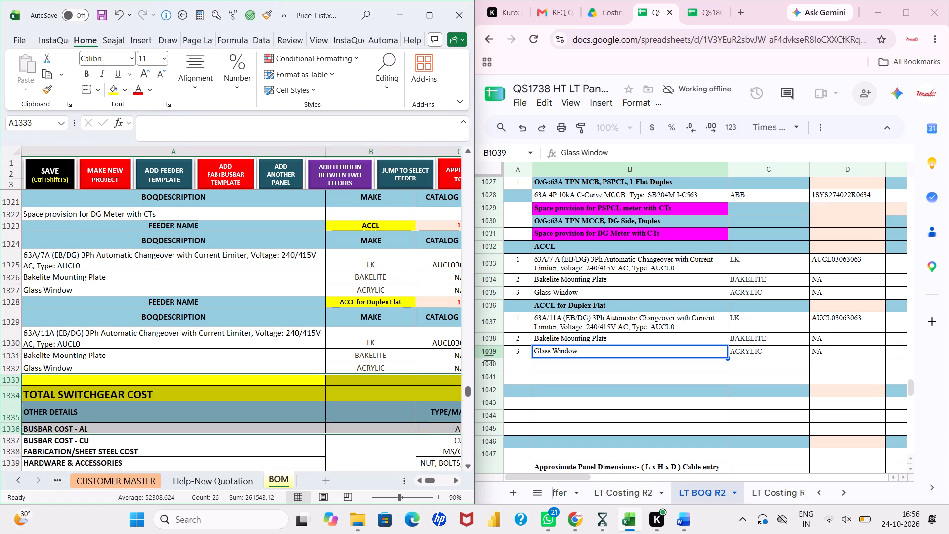
{"action": "left_click", "coordinate": [131, 339]}
Save the project backup again with the ATS feeder removed.
{"action": "left_click", "coordinate": [58, 180]}
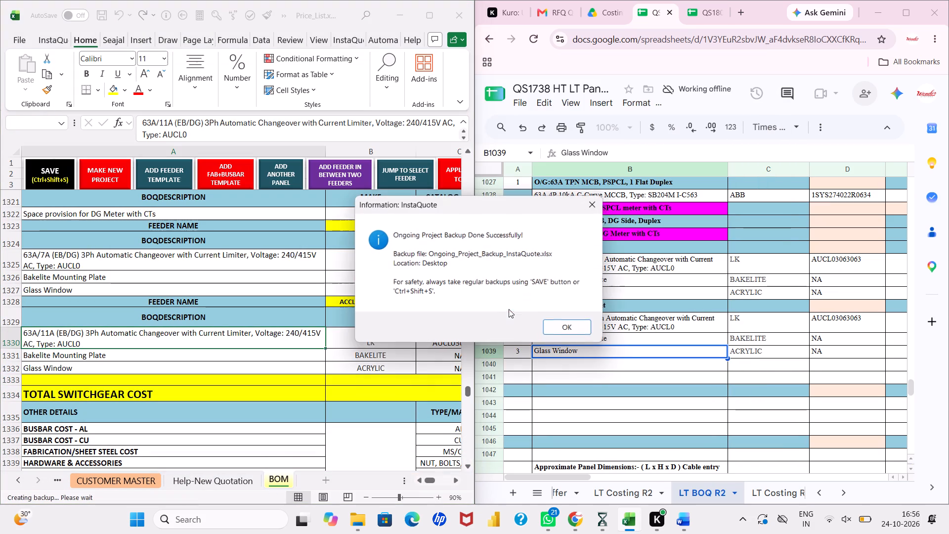
{"action": "left_click", "coordinate": [561, 328]}
Compare the PSPCL and DG incomer items of METER BOX-1 in the BOM sheet with those in LT BOQ R2.
{"action": "left_click", "coordinate": [656, 385]}
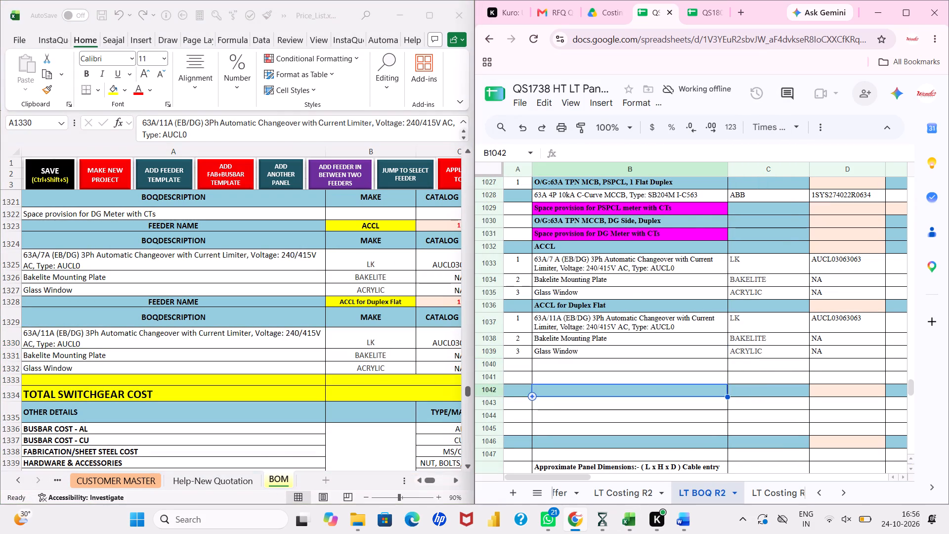
{"action": "scroll", "coordinate": [656, 385], "scroll_direction": "up", "scroll_amount": 4}
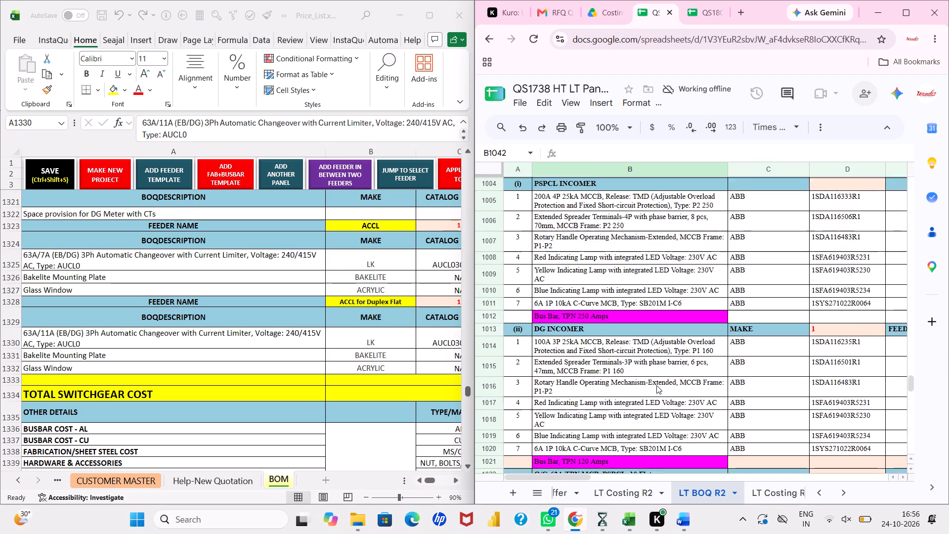
{"action": "scroll", "coordinate": [656, 385], "scroll_direction": "up", "scroll_amount": 3}
{"action": "scroll", "coordinate": [444, 344], "scroll_direction": "up", "scroll_amount": 2}
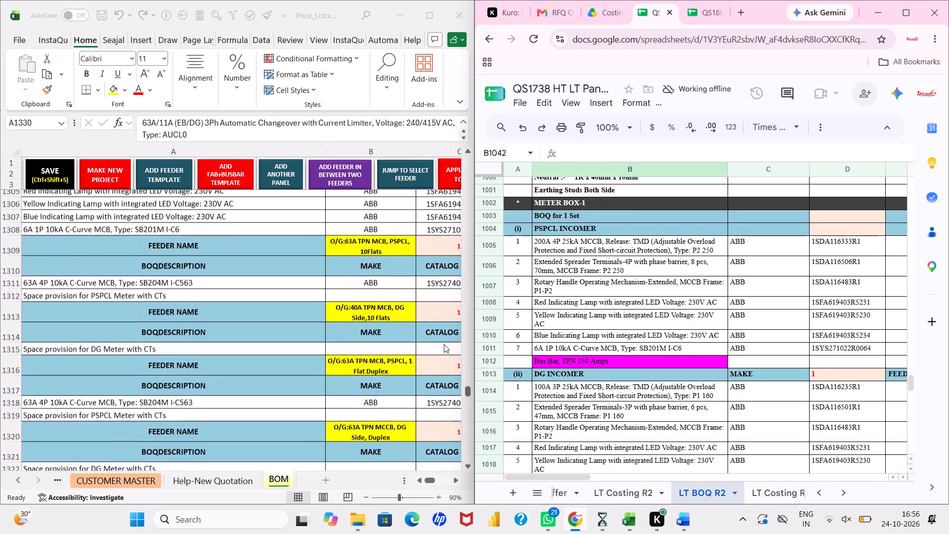
{"action": "scroll", "coordinate": [444, 344], "scroll_direction": "up", "scroll_amount": 4}
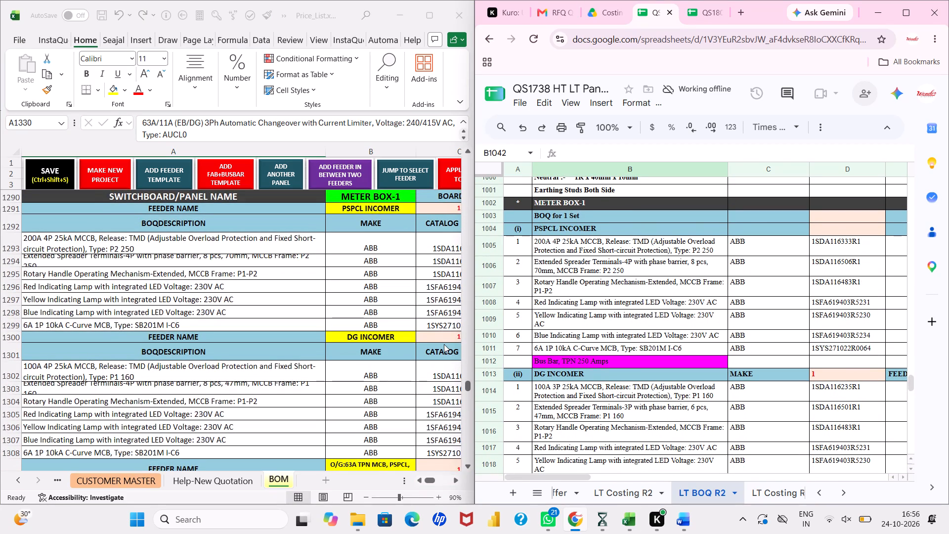
{"action": "scroll", "coordinate": [577, 338], "scroll_direction": "down", "scroll_amount": 2}
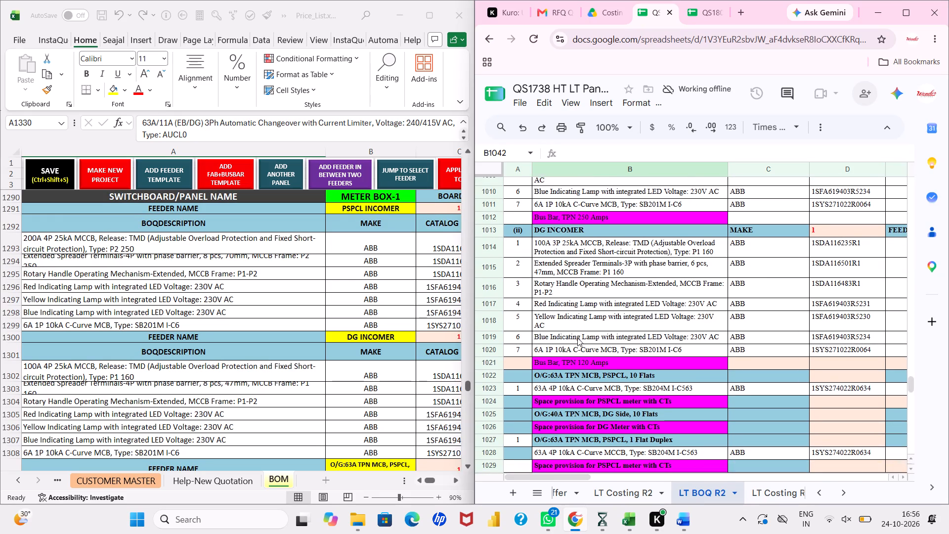
{"action": "scroll", "coordinate": [577, 338], "scroll_direction": "down", "scroll_amount": 2}
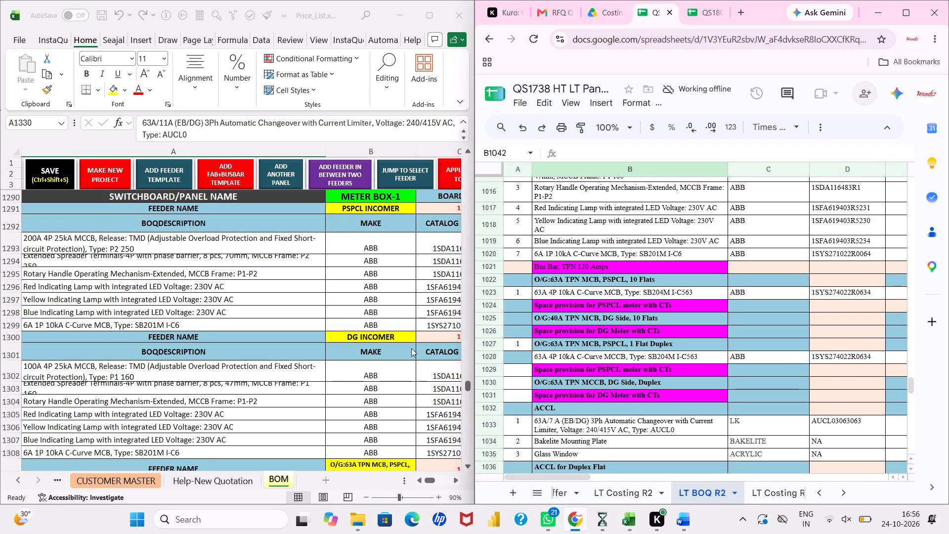
Check the METER BOX-1 outgoing 63A and 40A feeders, including meter space provisions, in the BOM sheet against LT BOQ R2.
{"action": "scroll", "coordinate": [400, 352], "scroll_direction": "down", "scroll_amount": 2}
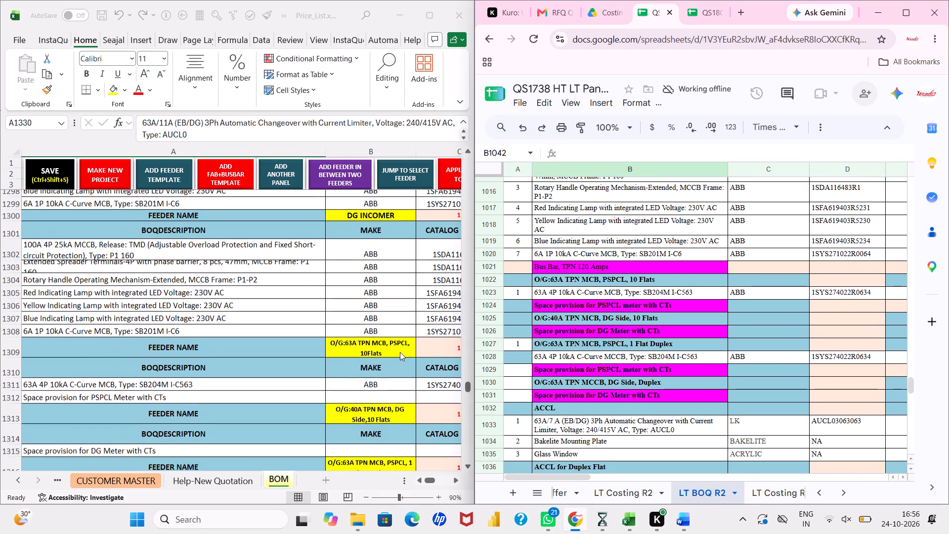
{"action": "scroll", "coordinate": [400, 352], "scroll_direction": "down", "scroll_amount": 2}
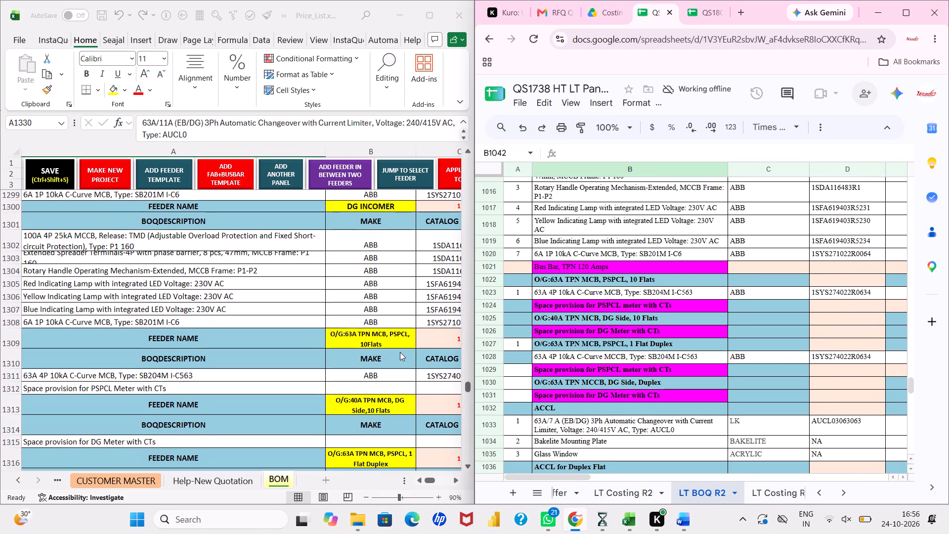
{"action": "scroll", "coordinate": [400, 352], "scroll_direction": "down", "scroll_amount": 1}
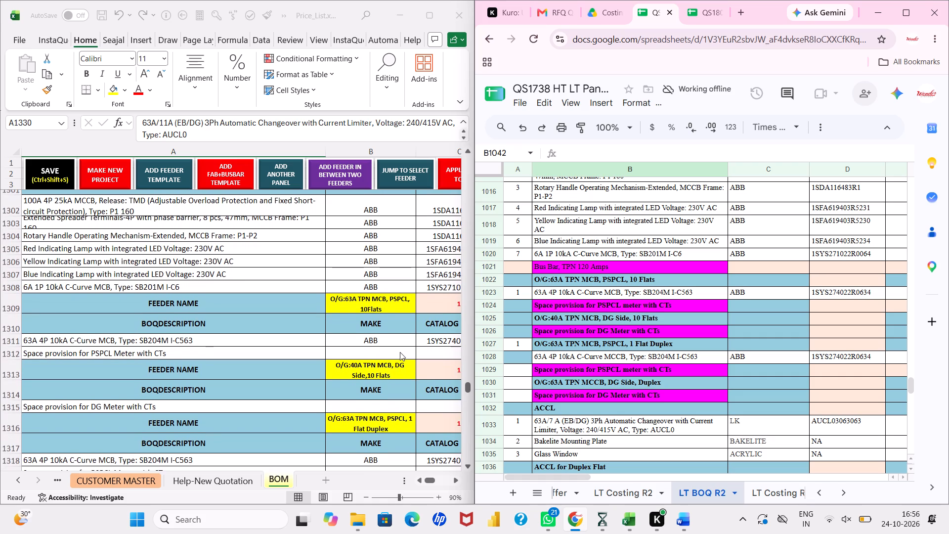
{"action": "scroll", "coordinate": [400, 352], "scroll_direction": "down", "scroll_amount": 2}
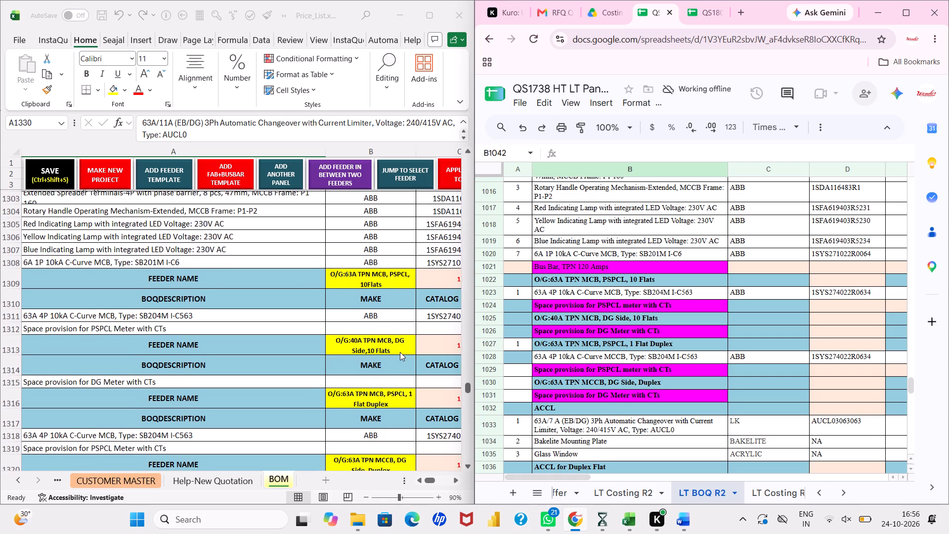
{"action": "scroll", "coordinate": [400, 352], "scroll_direction": "down", "scroll_amount": 2}
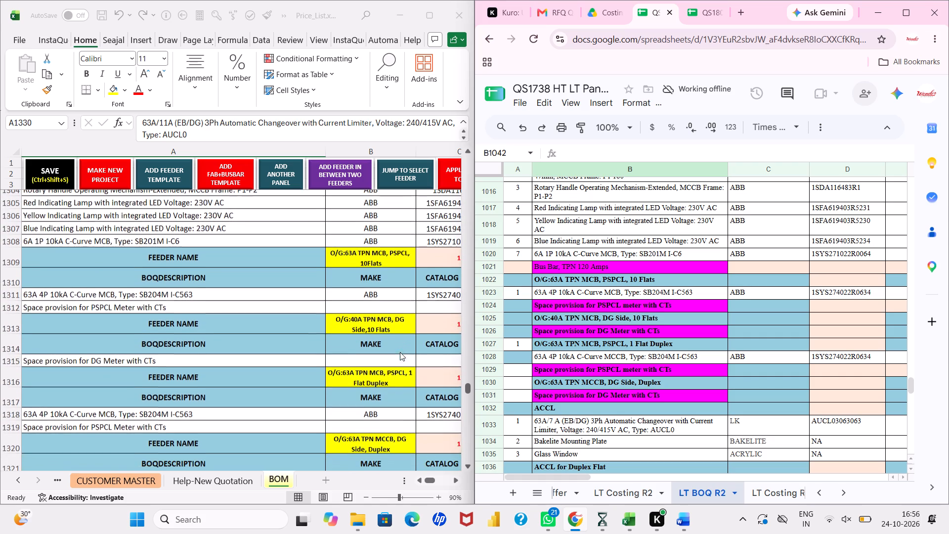
{"action": "scroll", "coordinate": [400, 352], "scroll_direction": "down", "scroll_amount": 2}
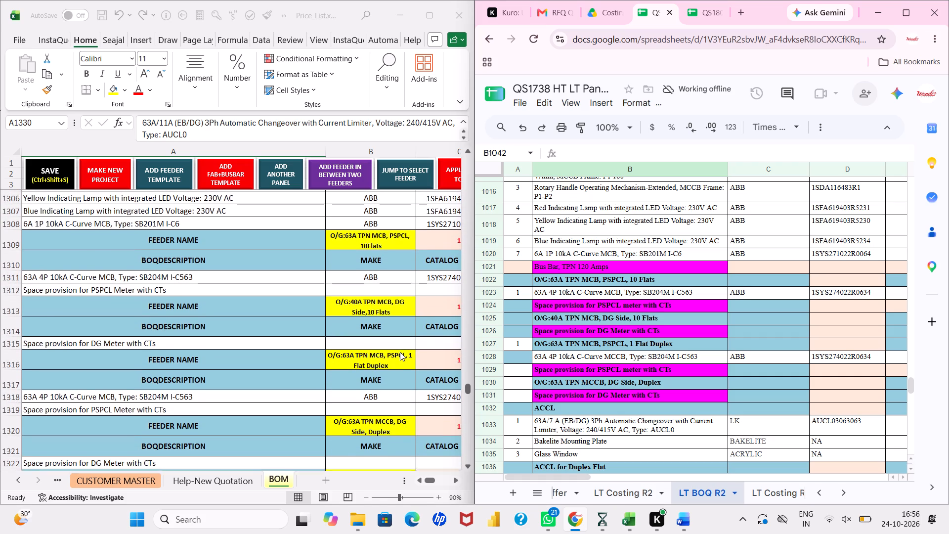
{"action": "scroll", "coordinate": [400, 352], "scroll_direction": "down", "scroll_amount": 2}
{"action": "scroll", "coordinate": [609, 352], "scroll_direction": "down", "scroll_amount": 4}
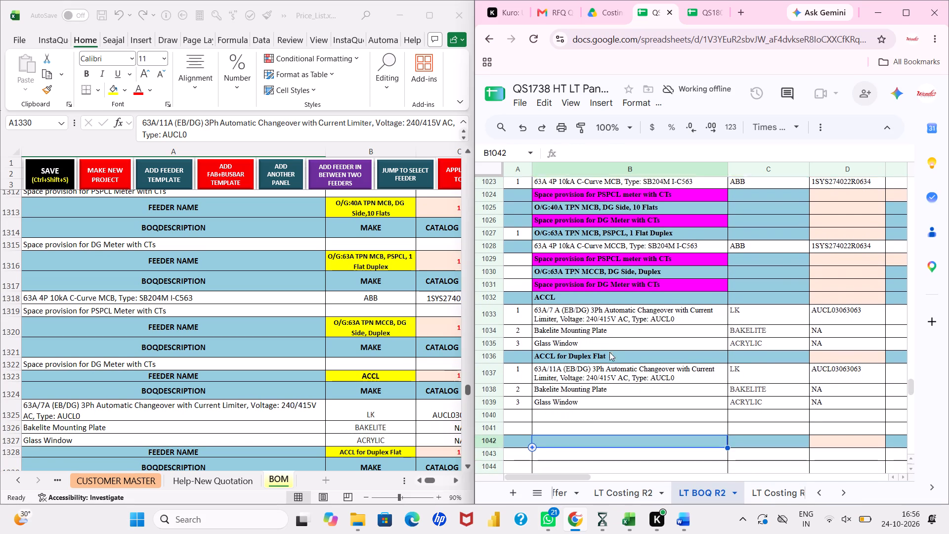
Compare the ACCL and ACCL for Duplex Flat items with LT BOQ R2, and review the panel details below them.
{"action": "scroll", "coordinate": [609, 352], "scroll_direction": "down", "scroll_amount": 1}
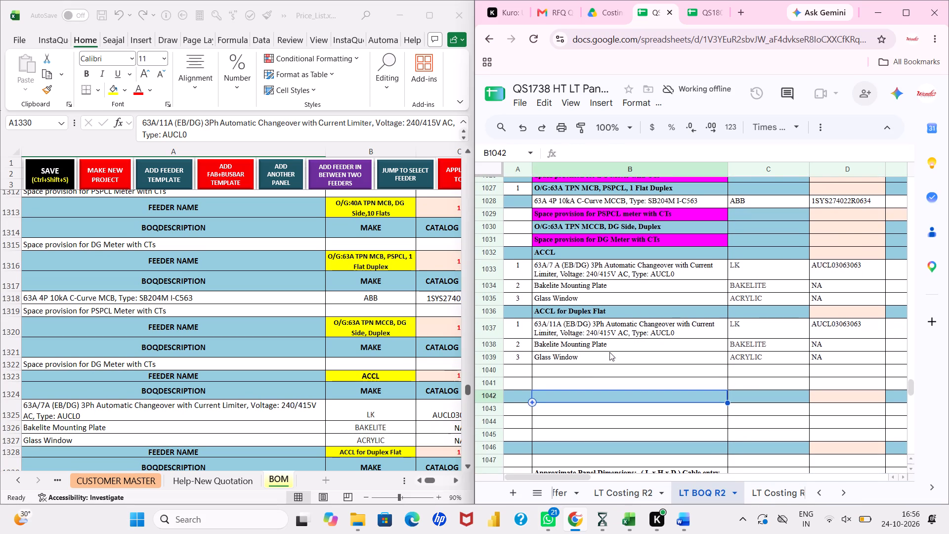
{"action": "scroll", "coordinate": [609, 352], "scroll_direction": "down", "scroll_amount": 1}
{"action": "scroll", "coordinate": [378, 309], "scroll_direction": "down", "scroll_amount": 1}
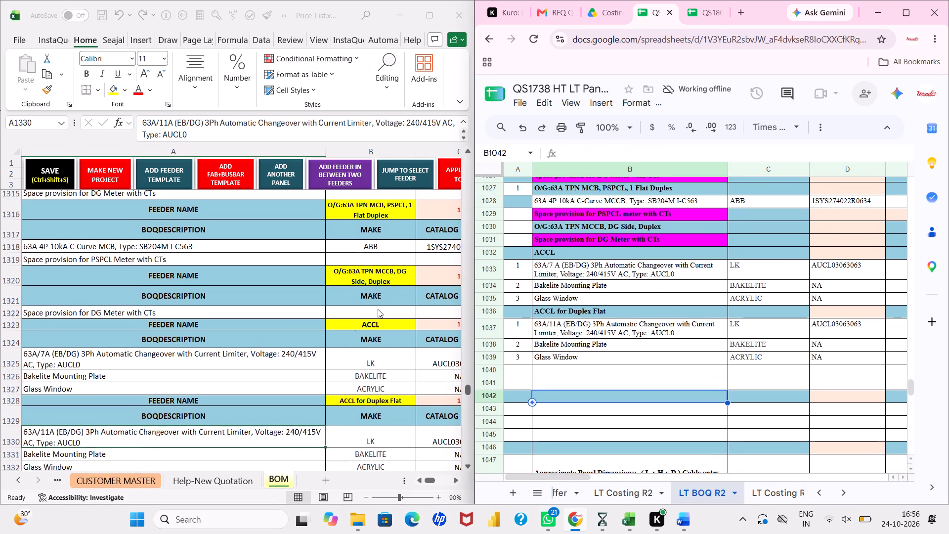
{"action": "scroll", "coordinate": [378, 309], "scroll_direction": "down", "scroll_amount": 1}
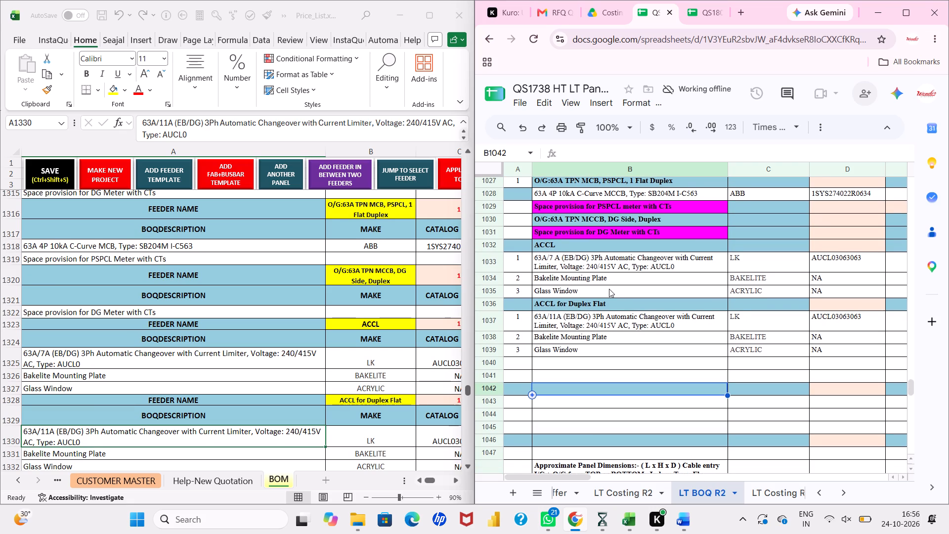
{"action": "scroll", "coordinate": [434, 291], "scroll_direction": "down", "scroll_amount": 1}
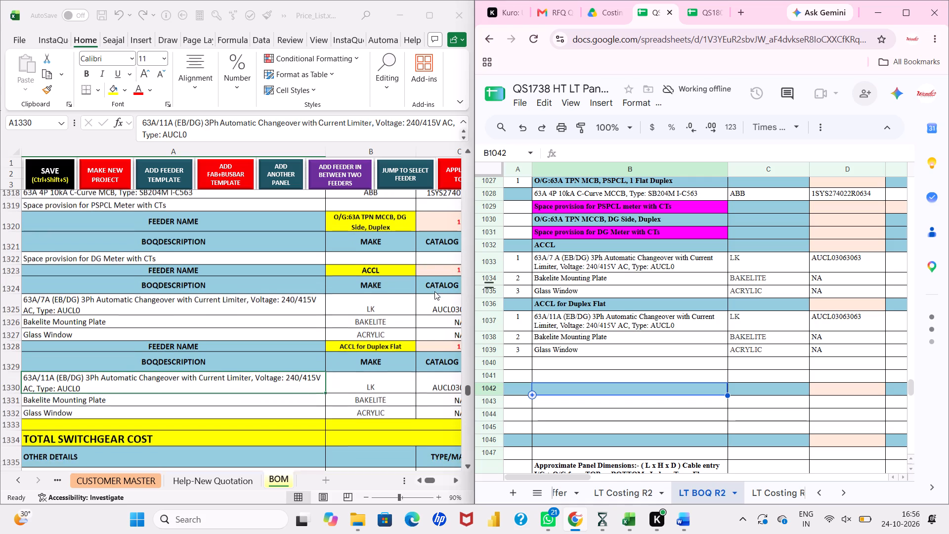
{"action": "scroll", "coordinate": [434, 291], "scroll_direction": "down", "scroll_amount": 1}
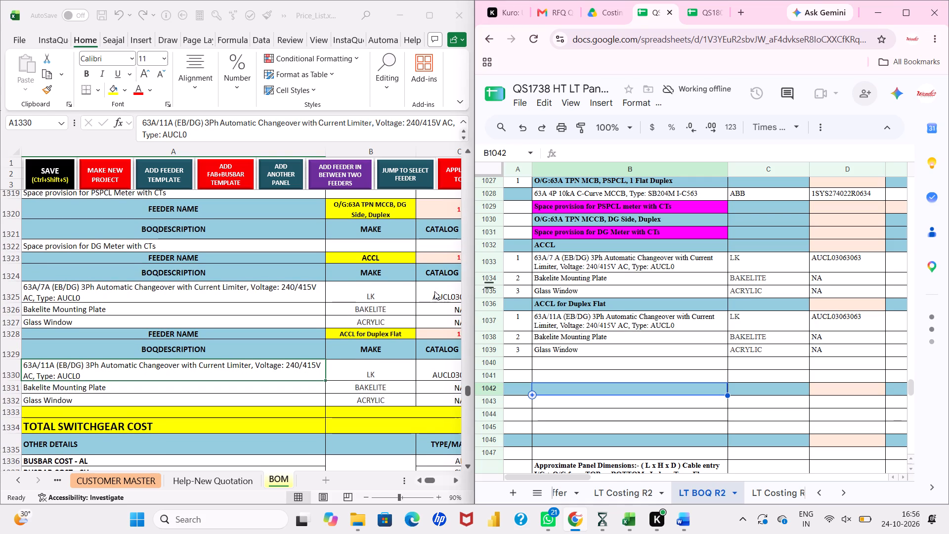
{"action": "scroll", "coordinate": [576, 289], "scroll_direction": "down", "scroll_amount": 1}
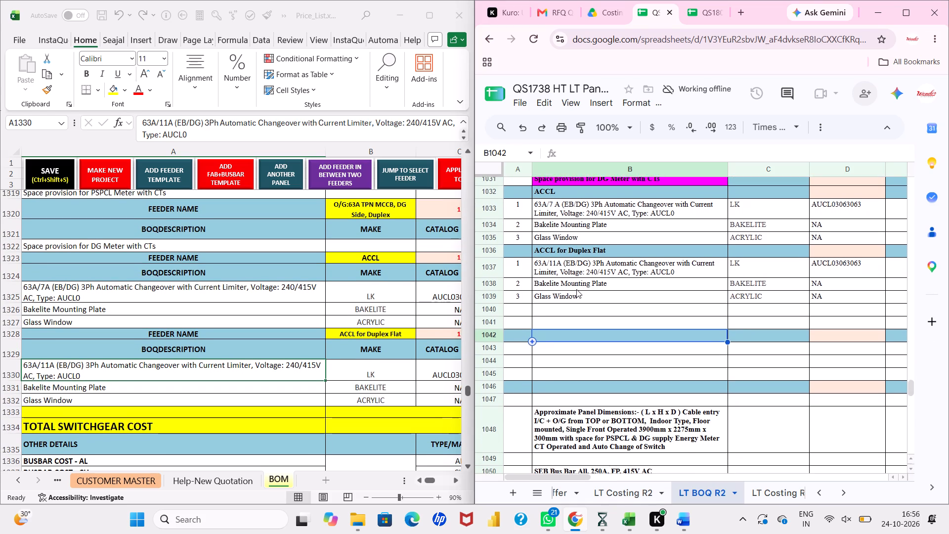
{"action": "scroll", "coordinate": [576, 289], "scroll_direction": "down", "scroll_amount": 1}
{"action": "scroll", "coordinate": [356, 322], "scroll_direction": "down", "scroll_amount": 1}
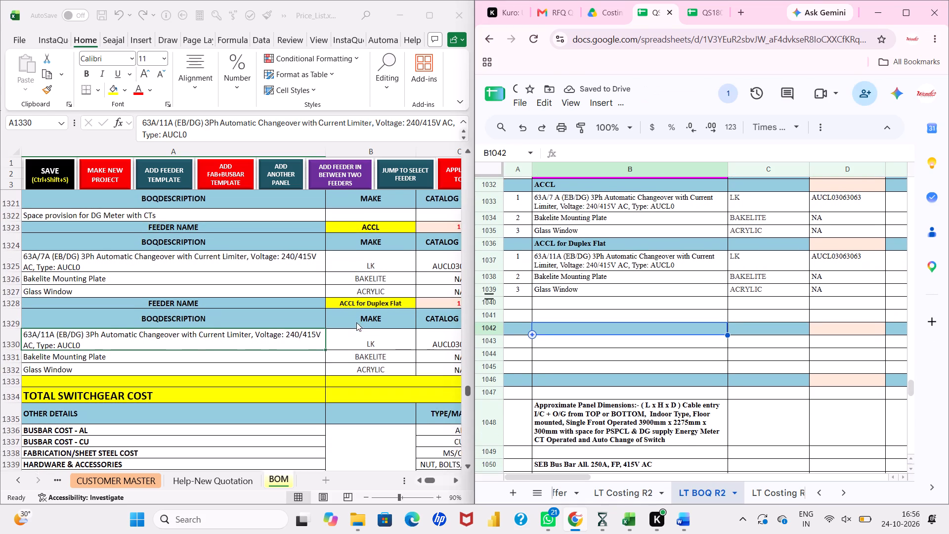
{"action": "scroll", "coordinate": [356, 322], "scroll_direction": "down", "scroll_amount": 1}
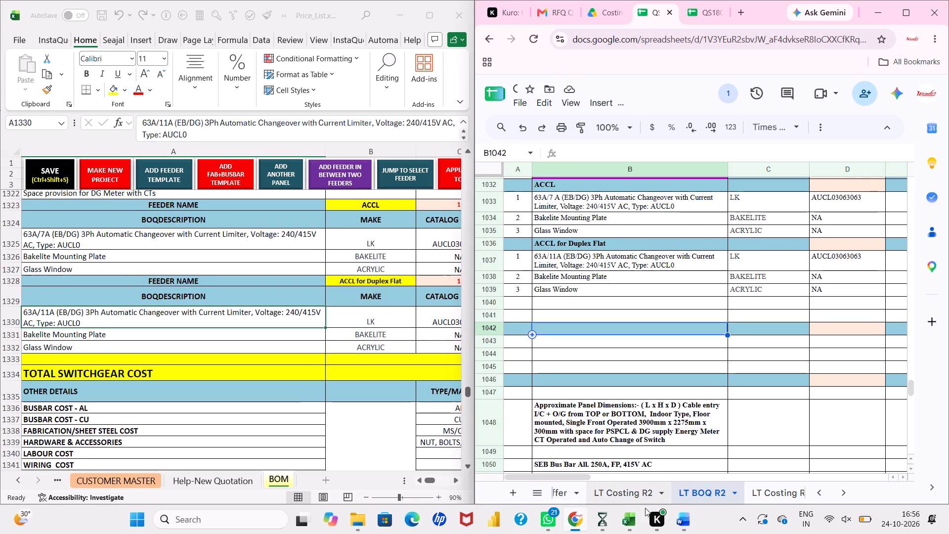
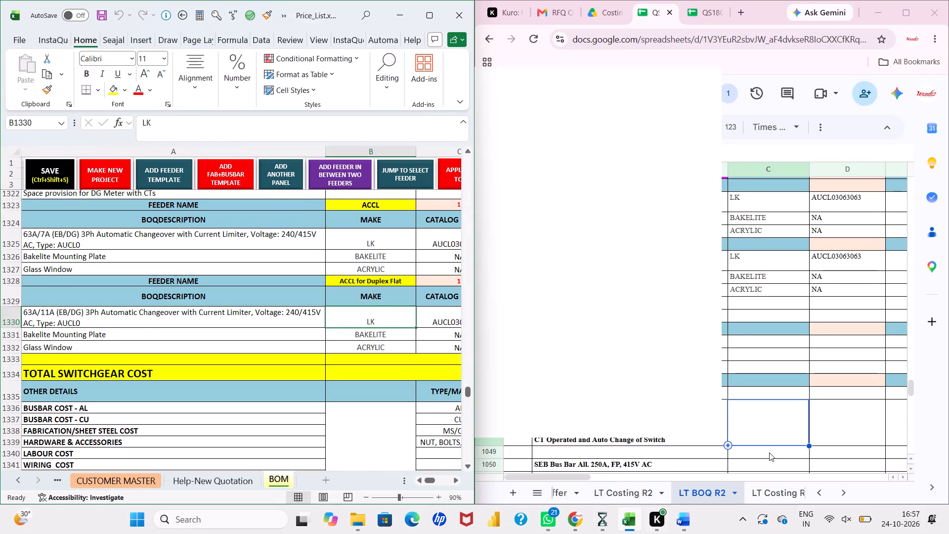
Recheck the METER BOX-1 ACCL items and the 63A and 40A outgoing feeders in the BOM sheet against LT BOQ R2.
{"action": "left_click", "coordinate": [769, 452]}
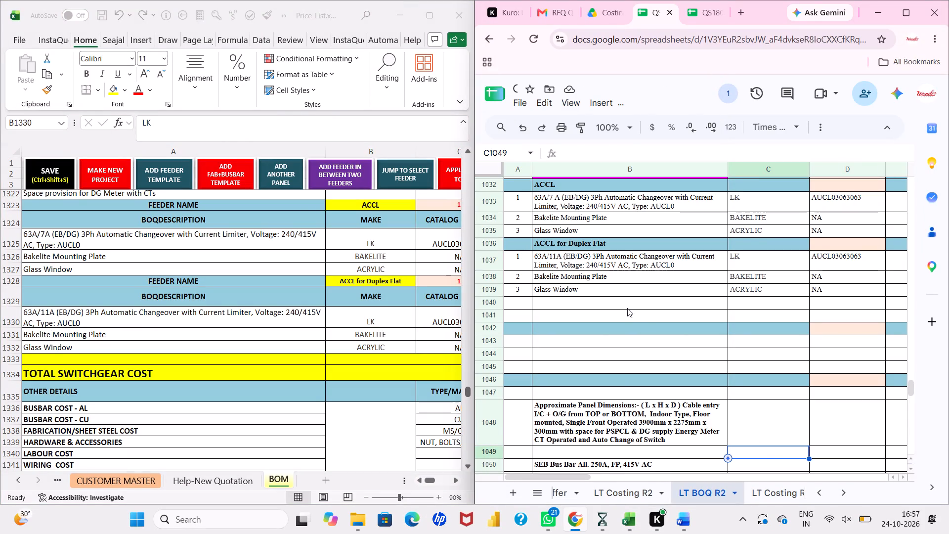
{"action": "scroll", "coordinate": [609, 289], "scroll_direction": "up", "scroll_amount": 1}
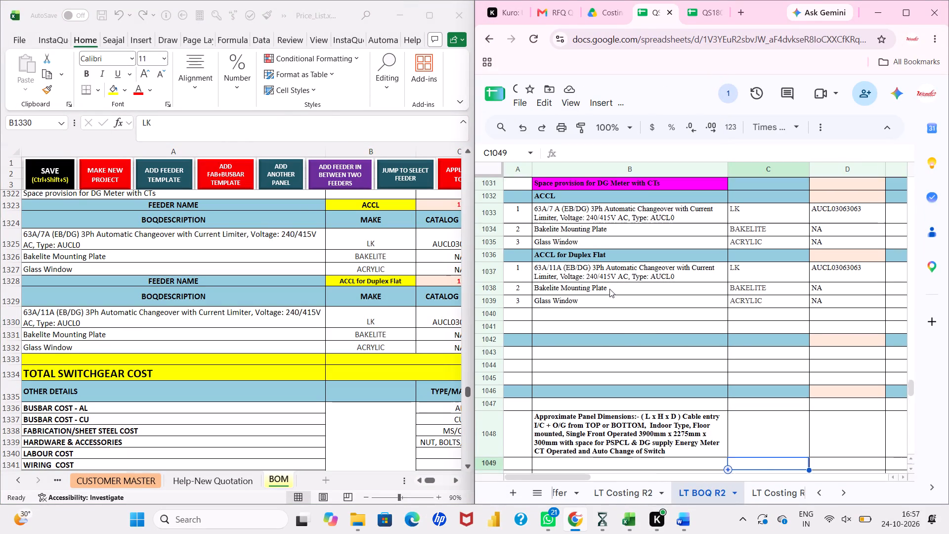
{"action": "scroll", "coordinate": [609, 289], "scroll_direction": "up", "scroll_amount": 1}
{"action": "scroll", "coordinate": [403, 279], "scroll_direction": "up", "scroll_amount": 1}
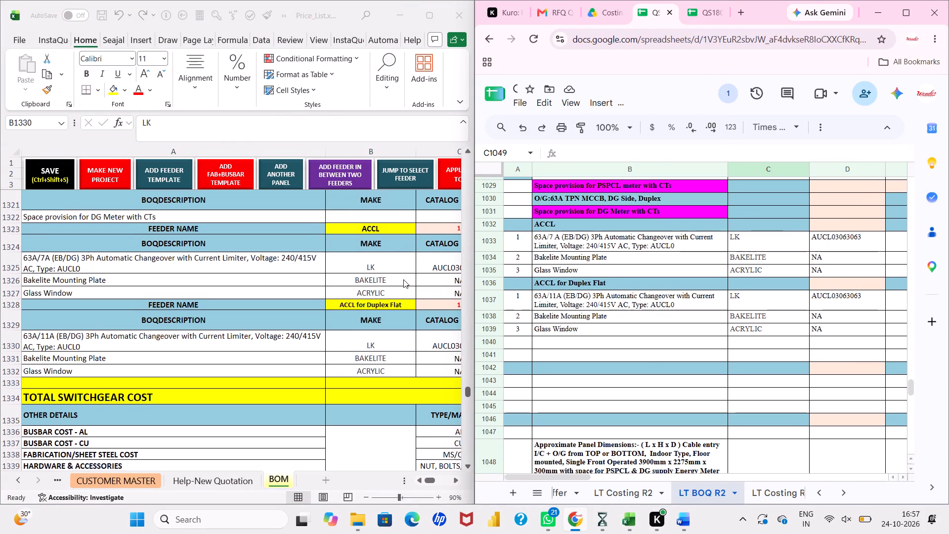
{"action": "scroll", "coordinate": [403, 279], "scroll_direction": "up", "scroll_amount": 1}
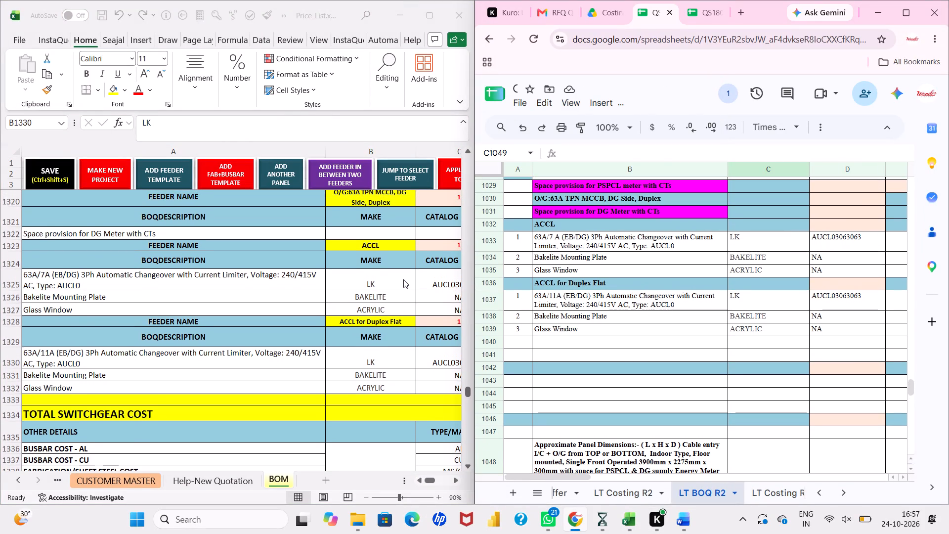
{"action": "scroll", "coordinate": [403, 279], "scroll_direction": "up", "scroll_amount": 2}
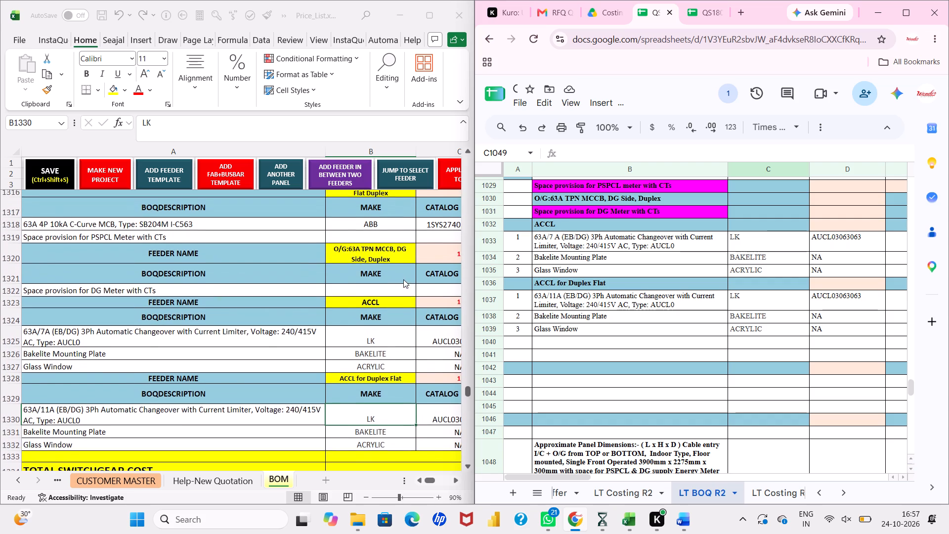
{"action": "scroll", "coordinate": [403, 279], "scroll_direction": "up", "scroll_amount": 1}
{"action": "scroll", "coordinate": [594, 257], "scroll_direction": "up", "scroll_amount": 1}
{"action": "scroll", "coordinate": [397, 268], "scroll_direction": "up", "scroll_amount": 1}
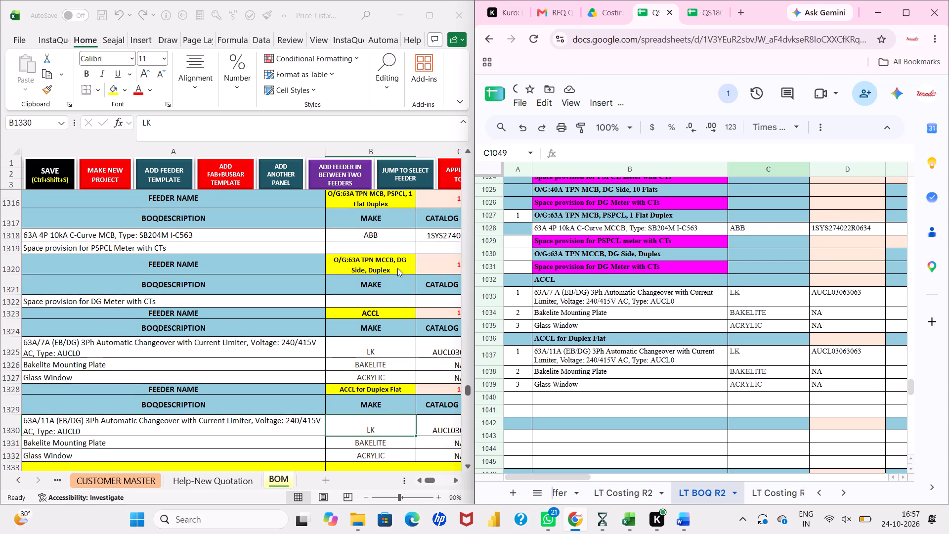
{"action": "scroll", "coordinate": [397, 268], "scroll_direction": "up", "scroll_amount": 3}
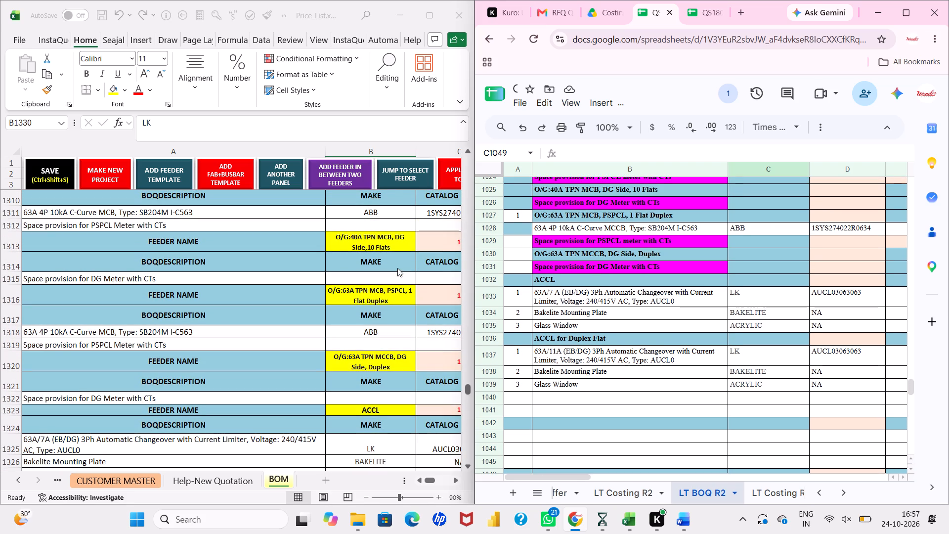
{"action": "scroll", "coordinate": [558, 252], "scroll_direction": "up", "scroll_amount": 1}
{"action": "scroll", "coordinate": [384, 279], "scroll_direction": "down", "scroll_amount": 2}
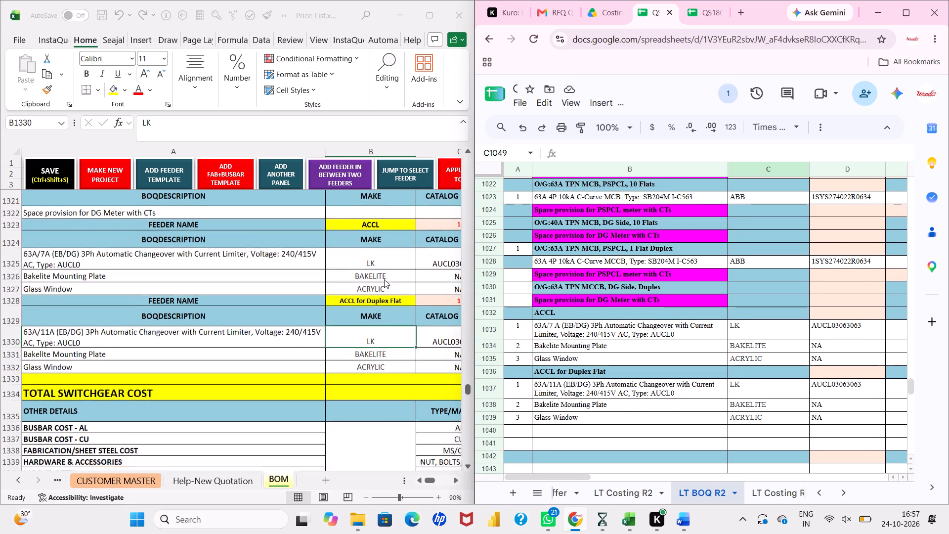
{"action": "scroll", "coordinate": [384, 279], "scroll_direction": "down", "scroll_amount": 2}
Review the panel dimension and busbar notes and the panels following METER BOX-1, down to METER BOX-3, in LT BOQ R2.
{"action": "left_click", "coordinate": [540, 325]}
{"action": "scroll", "coordinate": [540, 325], "scroll_direction": "down", "scroll_amount": 2}
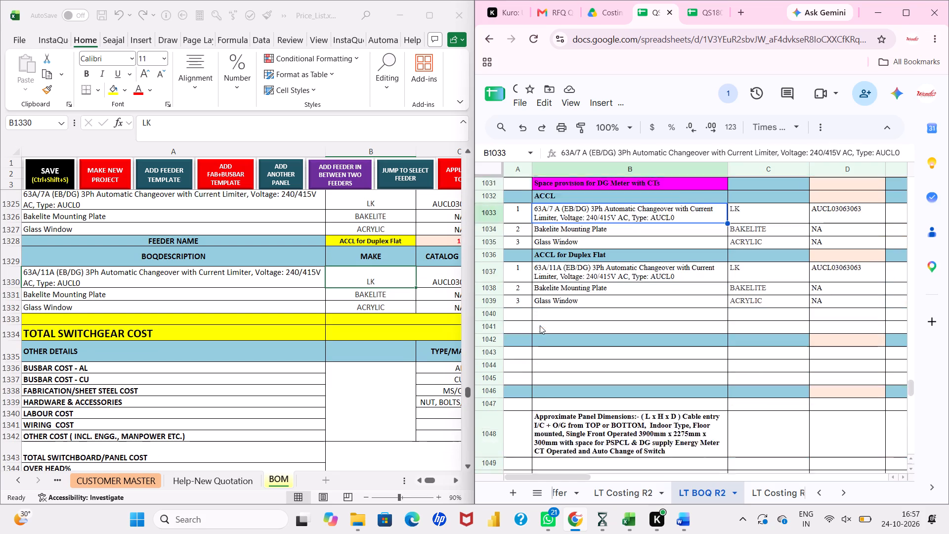
{"action": "scroll", "coordinate": [540, 325], "scroll_direction": "down", "scroll_amount": 4}
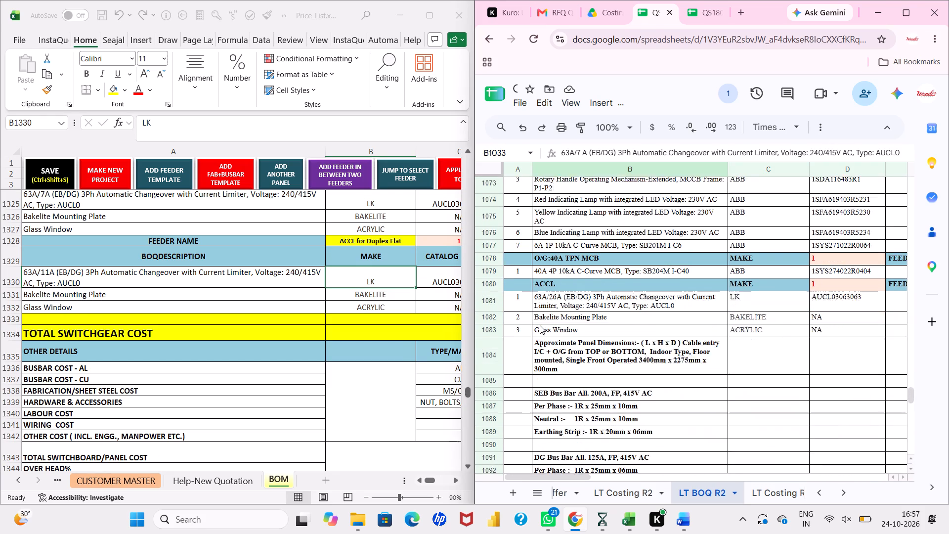
{"action": "scroll", "coordinate": [540, 325], "scroll_direction": "down", "scroll_amount": 3}
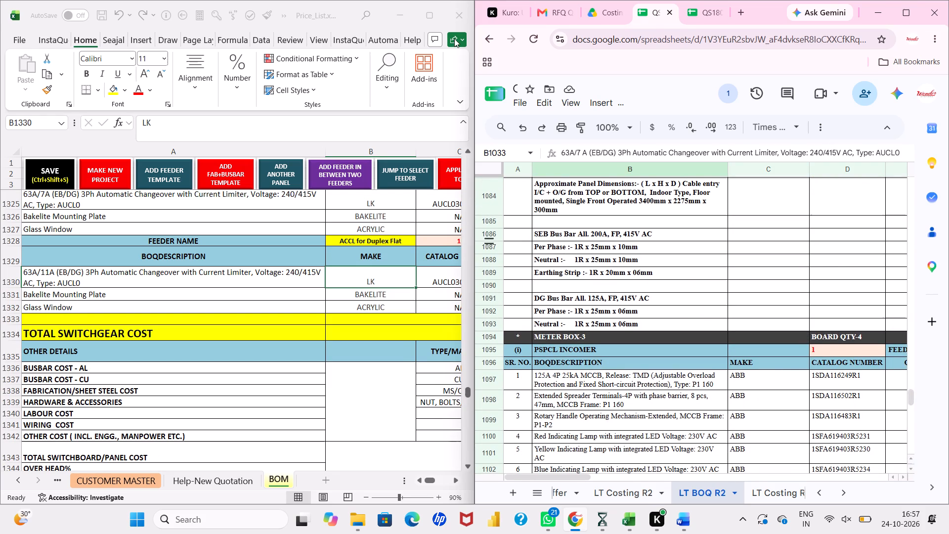
Save the ongoing project backup from the BOM sheet.
{"action": "left_click", "coordinate": [434, 14]}
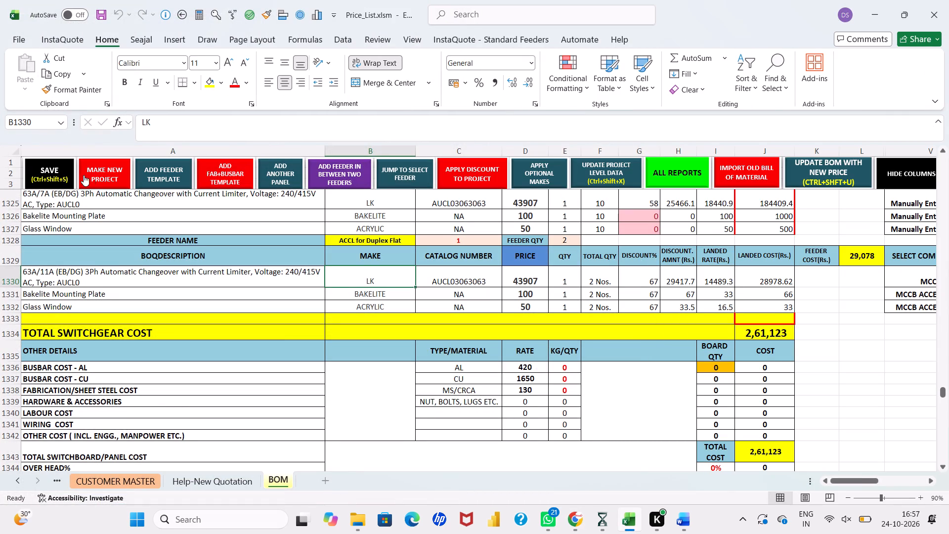
{"action": "left_click", "coordinate": [61, 178]}
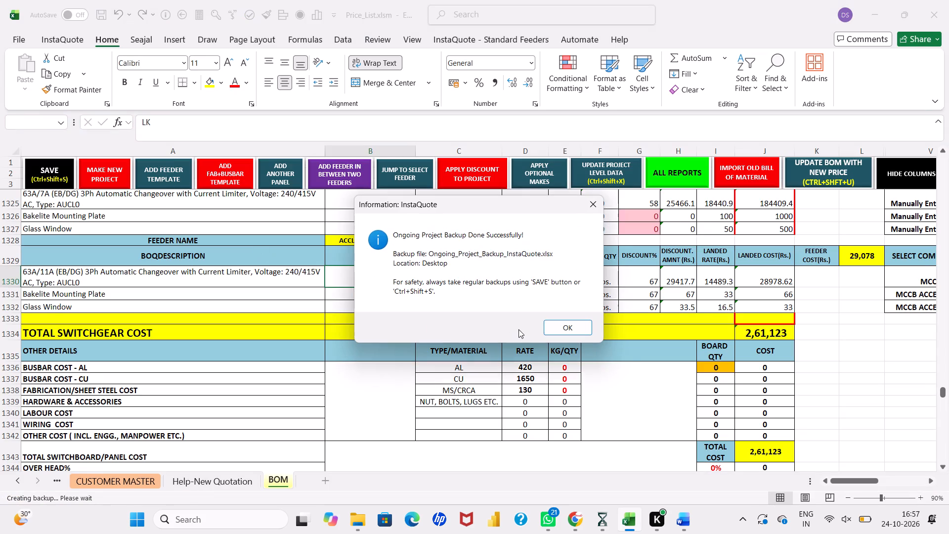
{"action": "left_click", "coordinate": [549, 321]}
Set the DG and PSPCL meter space provision quantities to 1 each in the 63A Duplex outgoing feeders of METER BOX-1.
{"action": "scroll", "coordinate": [549, 321], "scroll_direction": "up", "scroll_amount": 2}
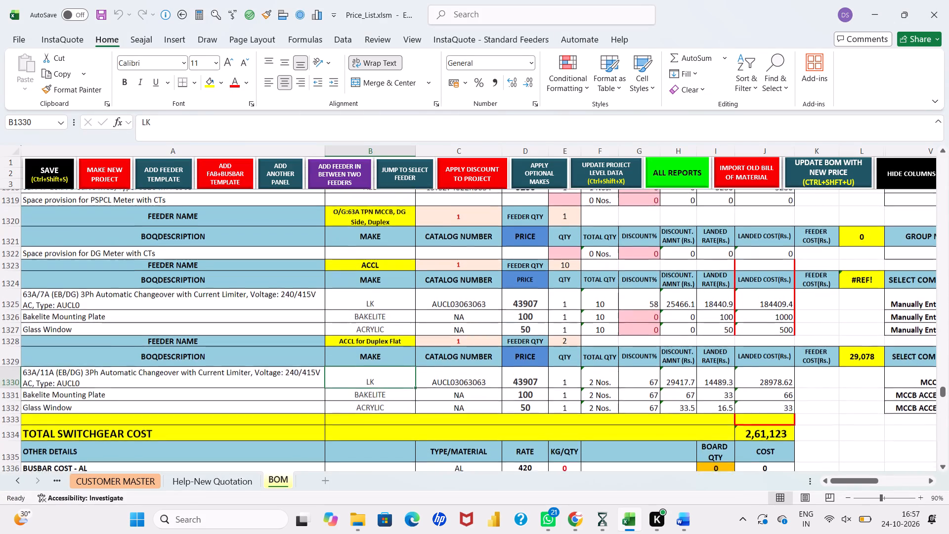
{"action": "scroll", "coordinate": [549, 321], "scroll_direction": "up", "scroll_amount": 1}
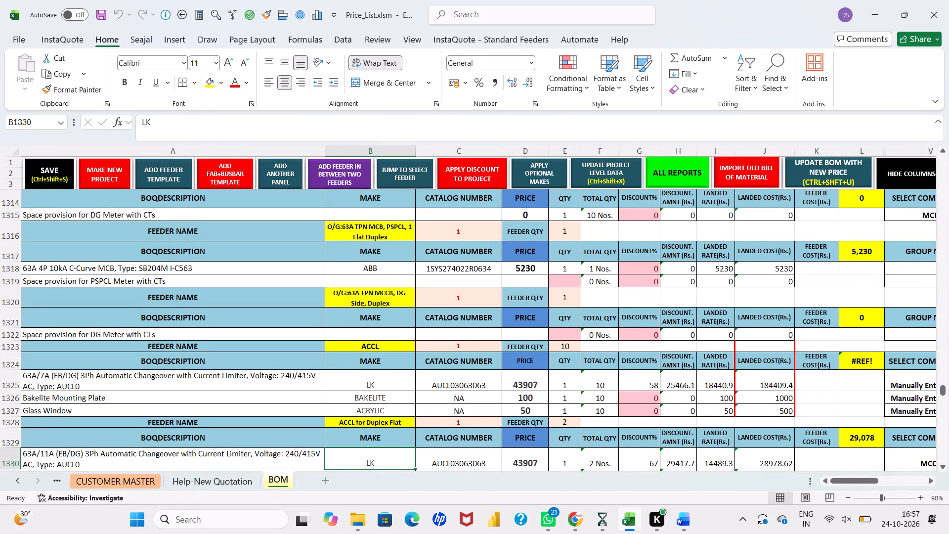
{"action": "left_click", "coordinate": [566, 334]}
{"action": "key", "text": "1"}
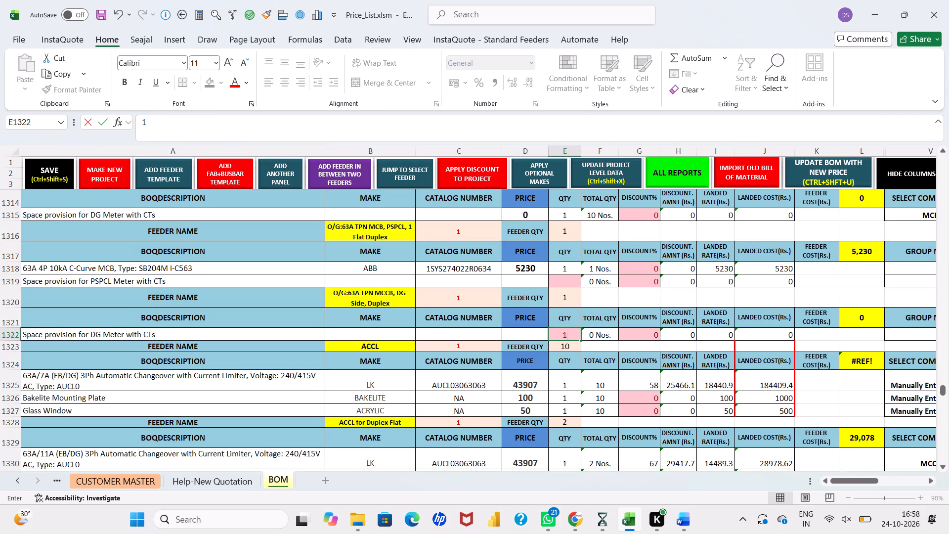
{"action": "key", "text": "Return"}
{"action": "left_click", "coordinate": [566, 280]}
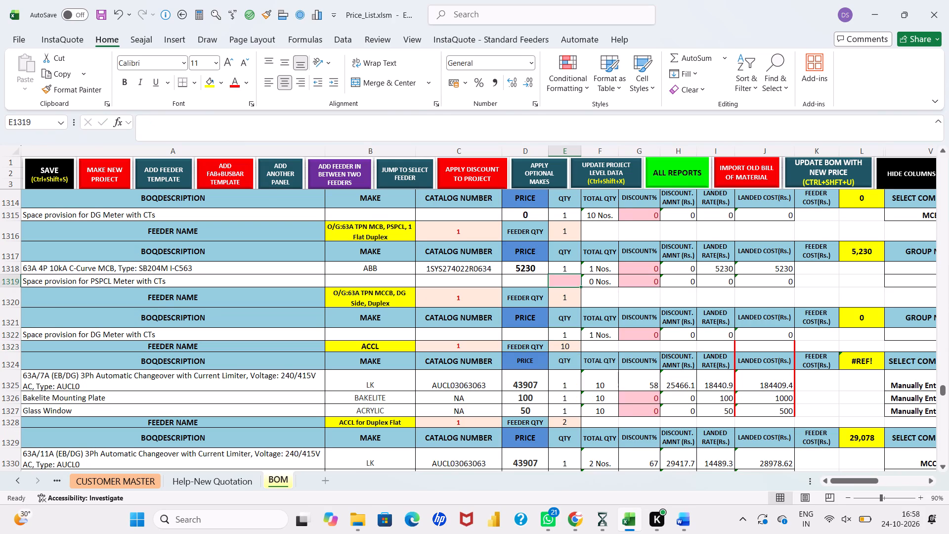
{"action": "key", "text": "1"}
{"action": "key", "text": "Return"}
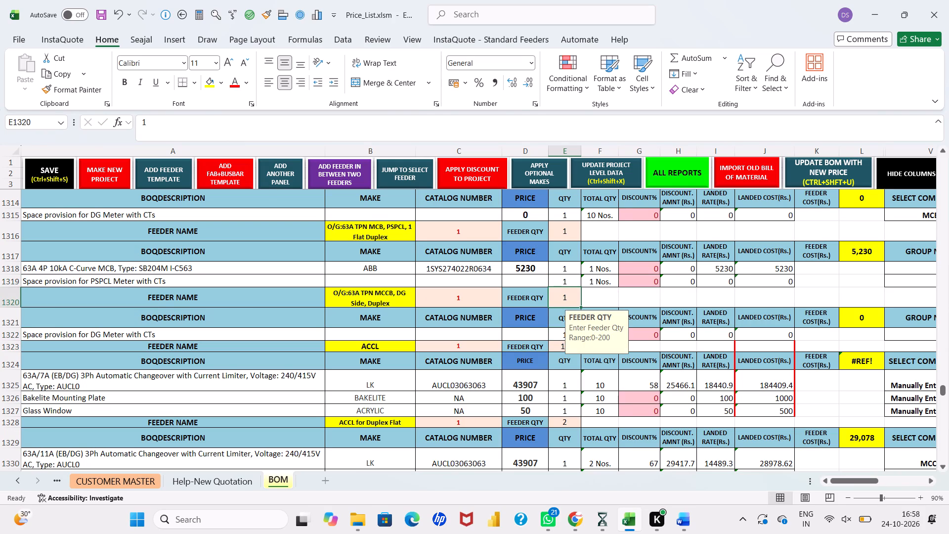
Place the BOM sheet beside LT BOQ R2 and compare the METER BOX-1 incomer and outgoing feeder quantities.
{"action": "scroll", "coordinate": [566, 280], "scroll_direction": "up", "scroll_amount": 1}
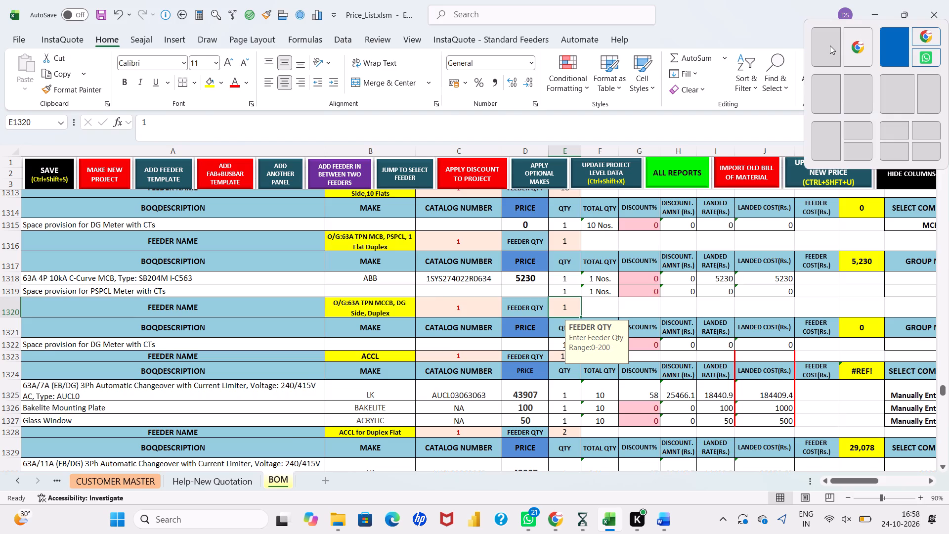
{"action": "left_click", "coordinate": [830, 45]}
{"action": "scroll", "coordinate": [677, 238], "scroll_direction": "up", "scroll_amount": 3}
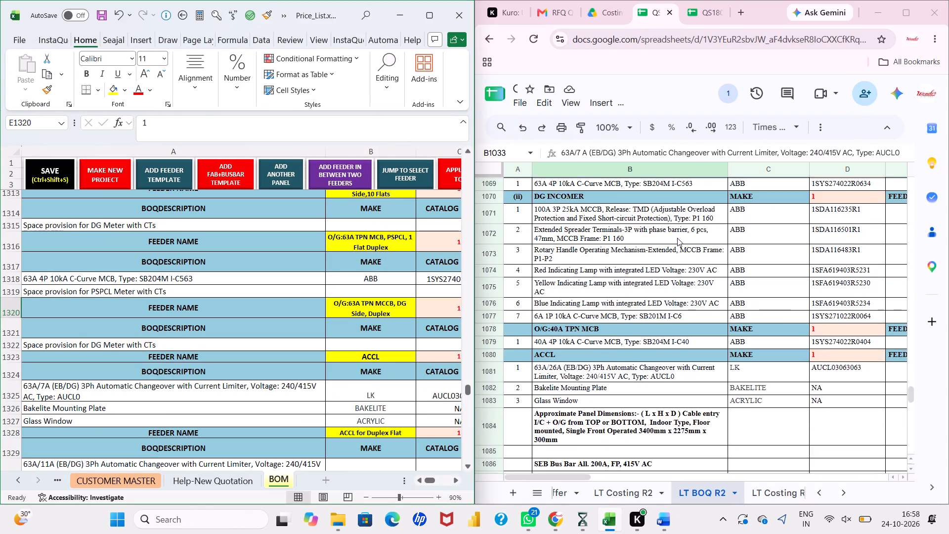
{"action": "scroll", "coordinate": [677, 238], "scroll_direction": "up", "scroll_amount": 6}
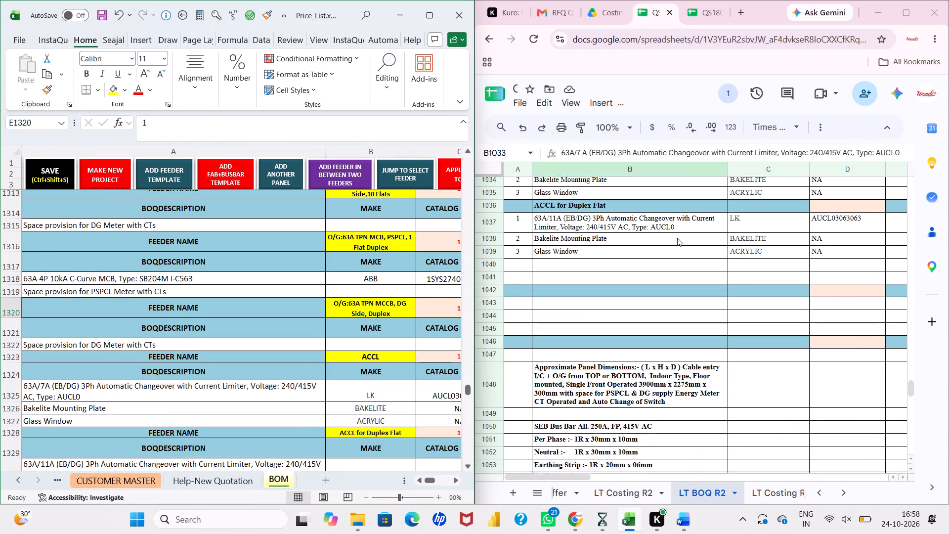
{"action": "scroll", "coordinate": [677, 238], "scroll_direction": "up", "scroll_amount": 4}
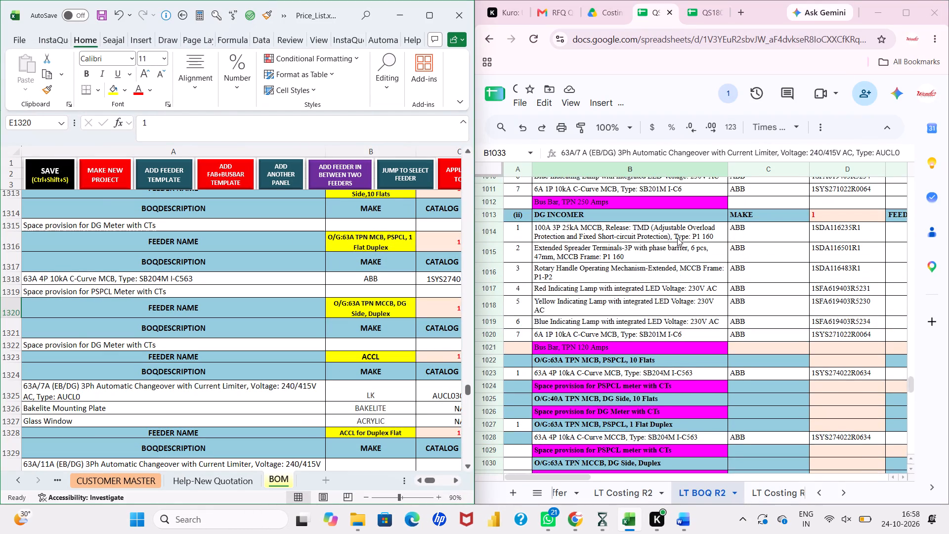
{"action": "scroll", "coordinate": [677, 238], "scroll_direction": "up", "scroll_amount": 1}
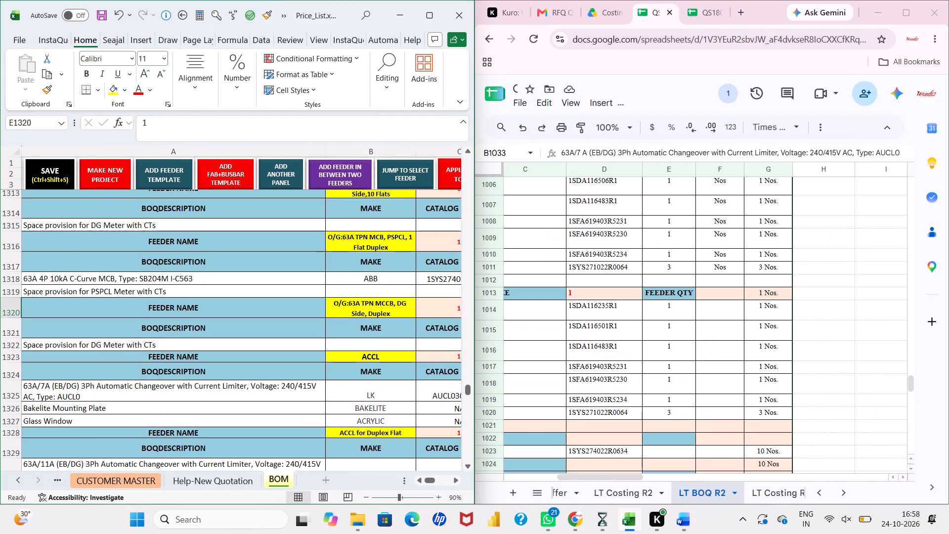
{"action": "scroll", "coordinate": [348, 257], "scroll_direction": "up", "scroll_amount": 4}
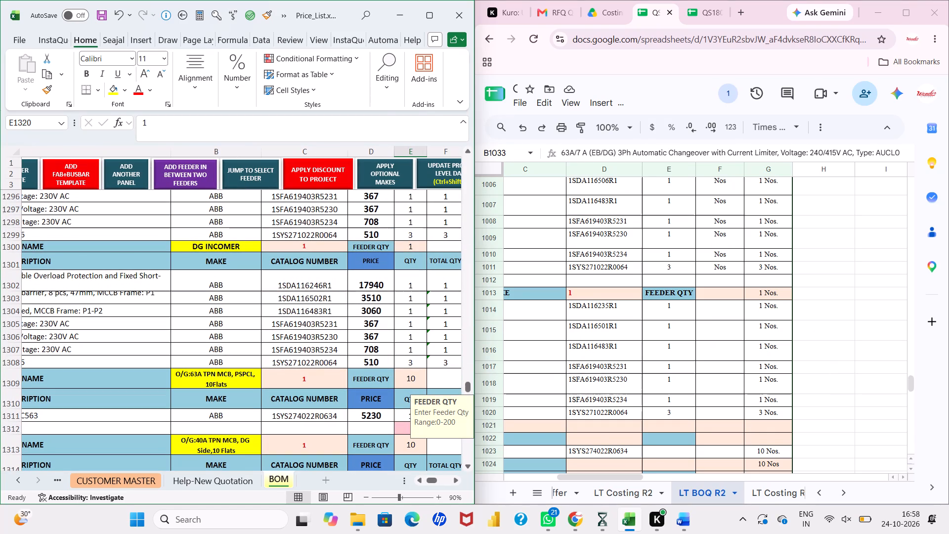
{"action": "scroll", "coordinate": [348, 257], "scroll_direction": "down", "scroll_amount": 1}
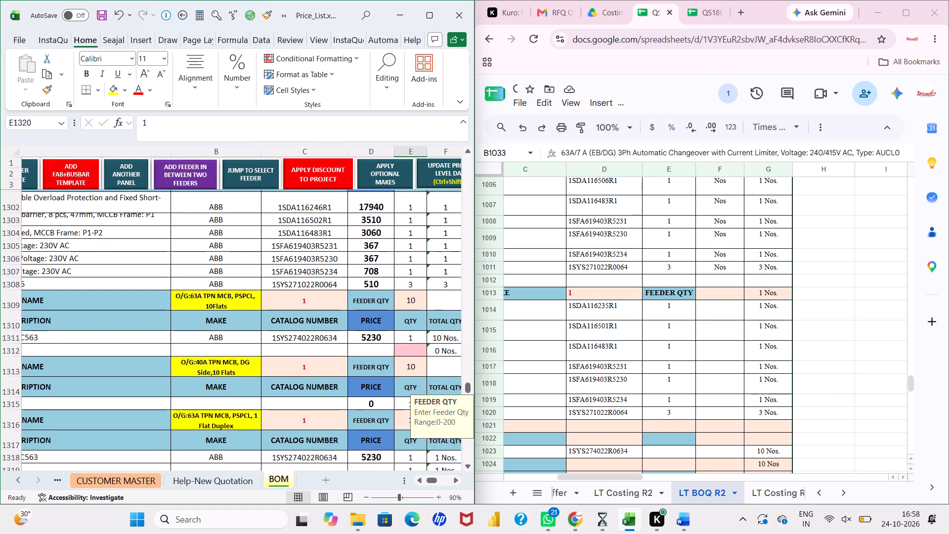
{"action": "scroll", "coordinate": [348, 257], "scroll_direction": "down", "scroll_amount": 1}
{"action": "scroll", "coordinate": [640, 367], "scroll_direction": "down", "scroll_amount": 1}
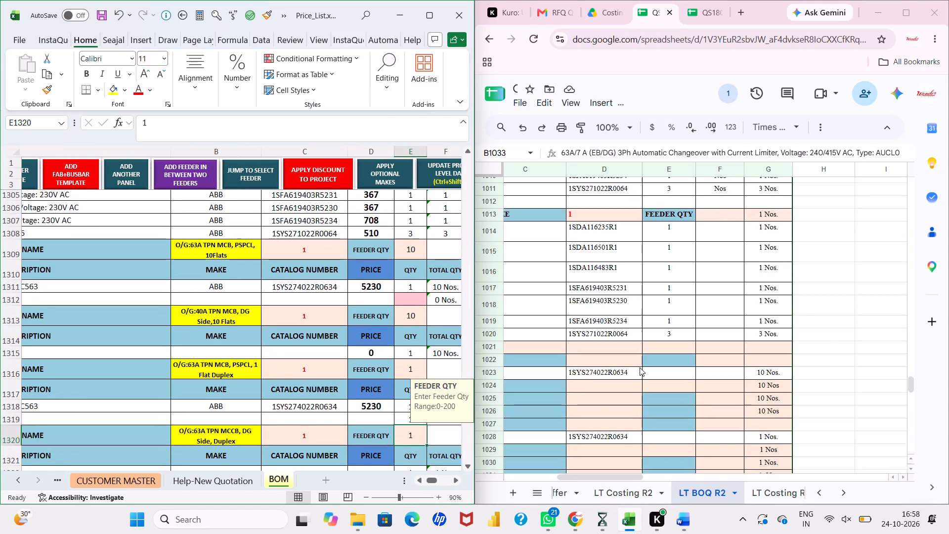
{"action": "scroll", "coordinate": [640, 367], "scroll_direction": "down", "scroll_amount": 3}
{"action": "scroll", "coordinate": [640, 367], "scroll_direction": "right", "scroll_amount": 3}
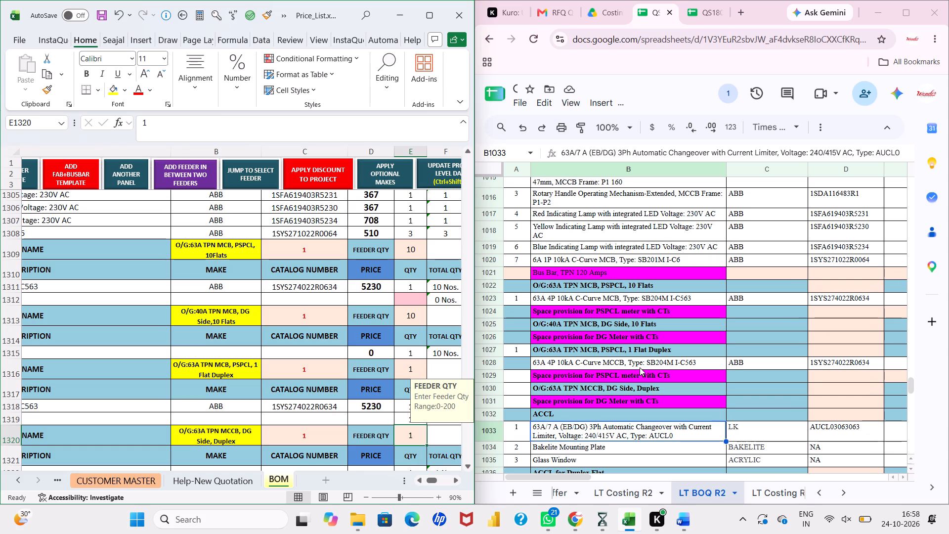
{"action": "scroll", "coordinate": [640, 367], "scroll_direction": "left", "scroll_amount": 3}
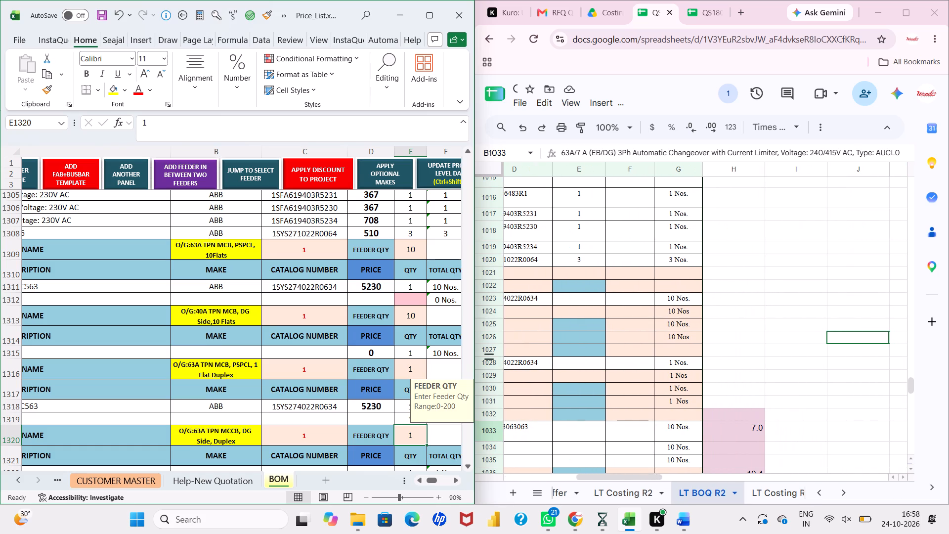
Set the PSPCL meter space provision quantity to 1 in the O/G:63A TPN MCB, PSPCL, 10Flats feeder.
{"action": "left_click", "coordinate": [401, 301]}
{"action": "key", "text": "1"}
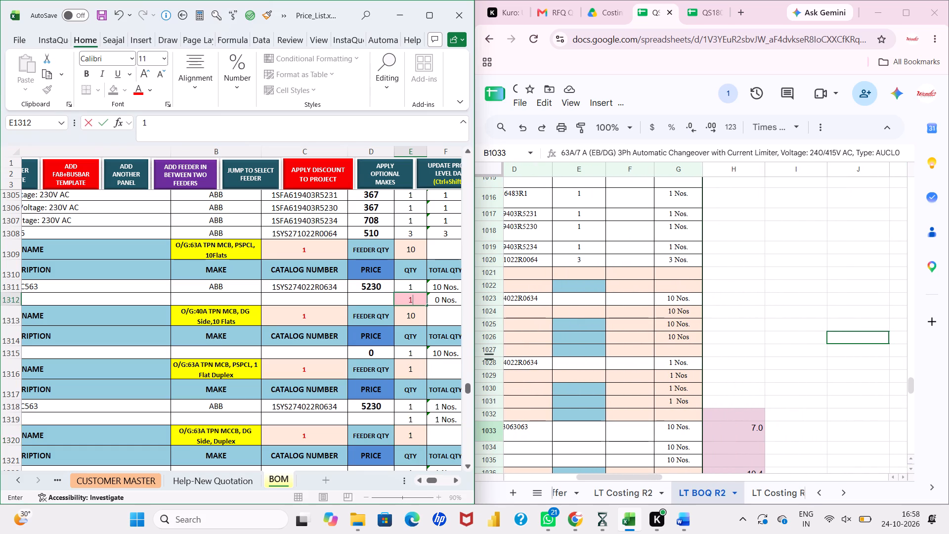
{"action": "key", "text": "Return"}
Check the METER BOX-1 outgoing feeder and meter space provision quantities in the BOM sheet against LT BOQ R2.
{"action": "scroll", "coordinate": [549, 321], "scroll_direction": "right", "scroll_amount": 1}
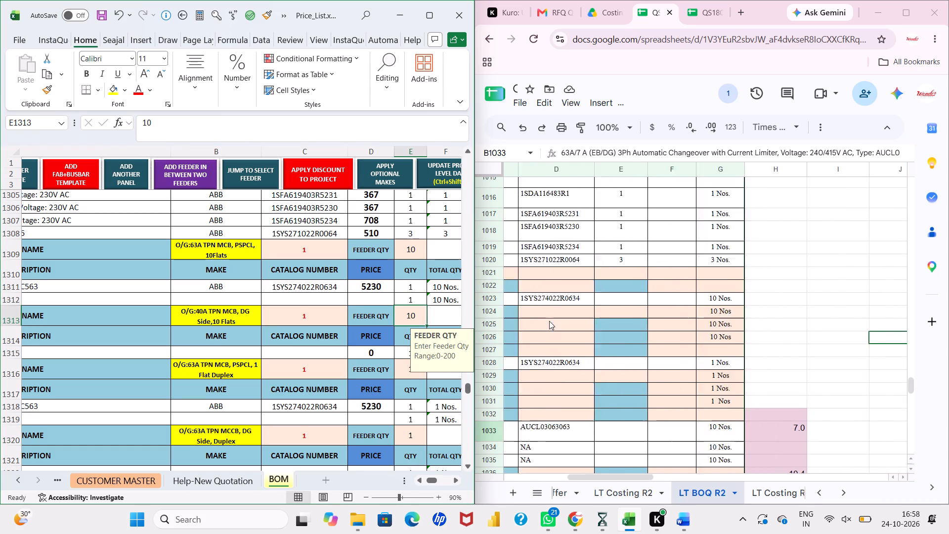
{"action": "scroll", "coordinate": [549, 321], "scroll_direction": "right", "scroll_amount": 2}
{"action": "scroll", "coordinate": [310, 319], "scroll_direction": "left", "scroll_amount": 1}
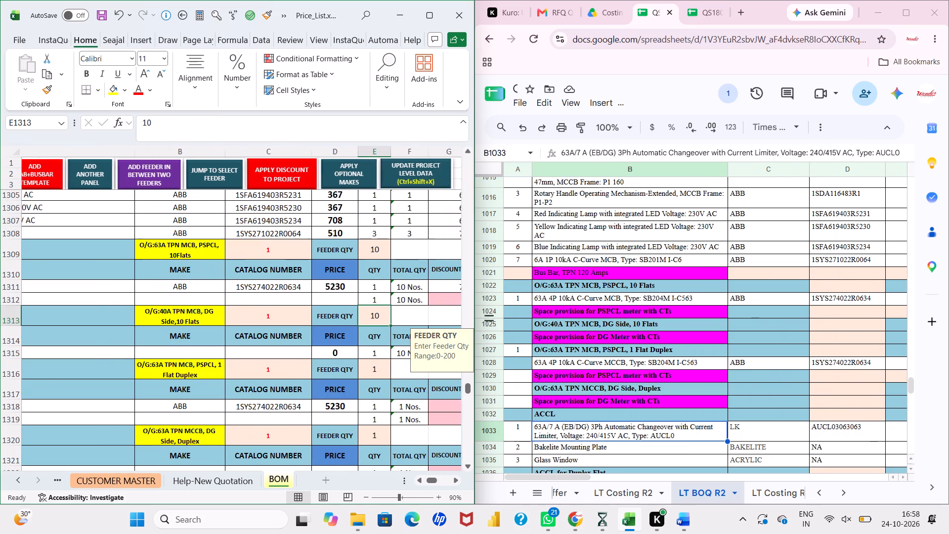
{"action": "scroll", "coordinate": [310, 319], "scroll_direction": "left", "scroll_amount": 1}
{"action": "scroll", "coordinate": [310, 319], "scroll_direction": "down", "scroll_amount": 1}
{"action": "scroll", "coordinate": [657, 328], "scroll_direction": "left", "scroll_amount": 1}
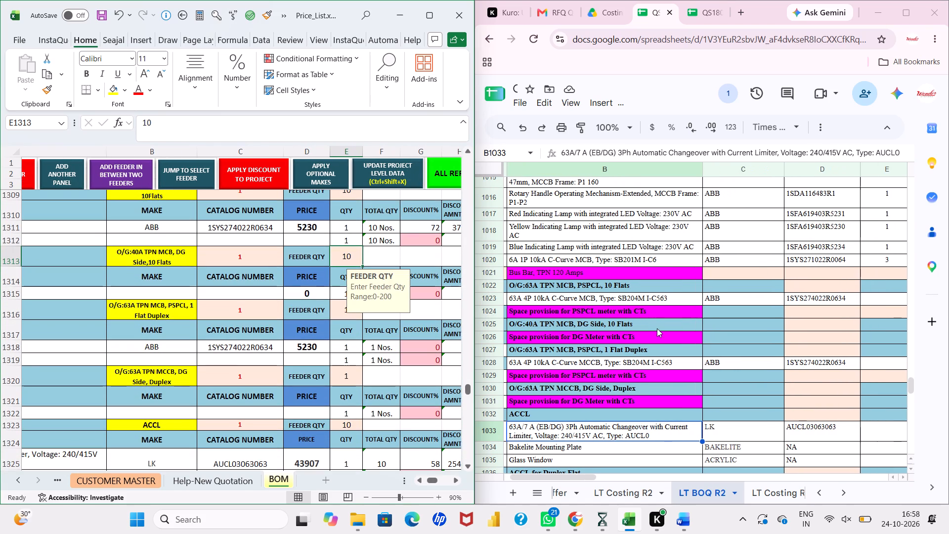
{"action": "scroll", "coordinate": [657, 328], "scroll_direction": "left", "scroll_amount": 1}
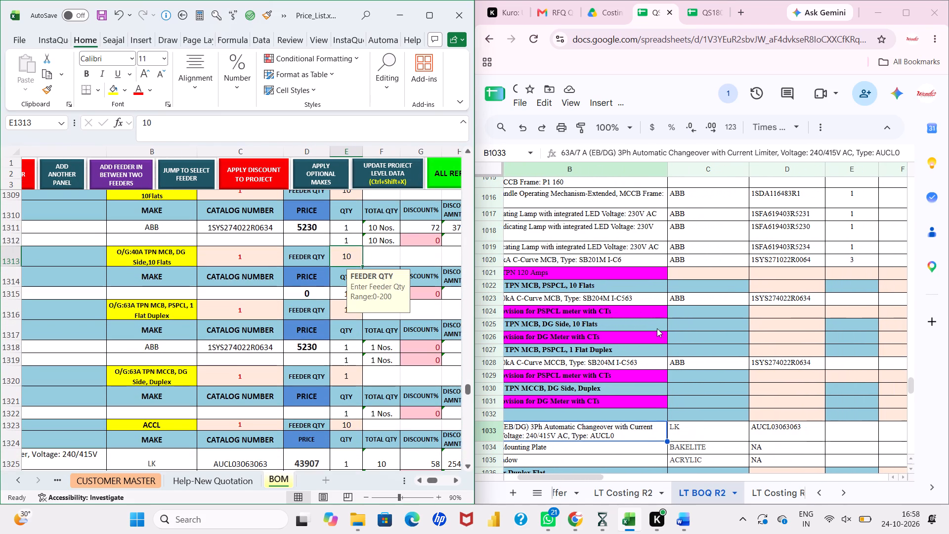
{"action": "scroll", "coordinate": [657, 328], "scroll_direction": "left", "scroll_amount": 2}
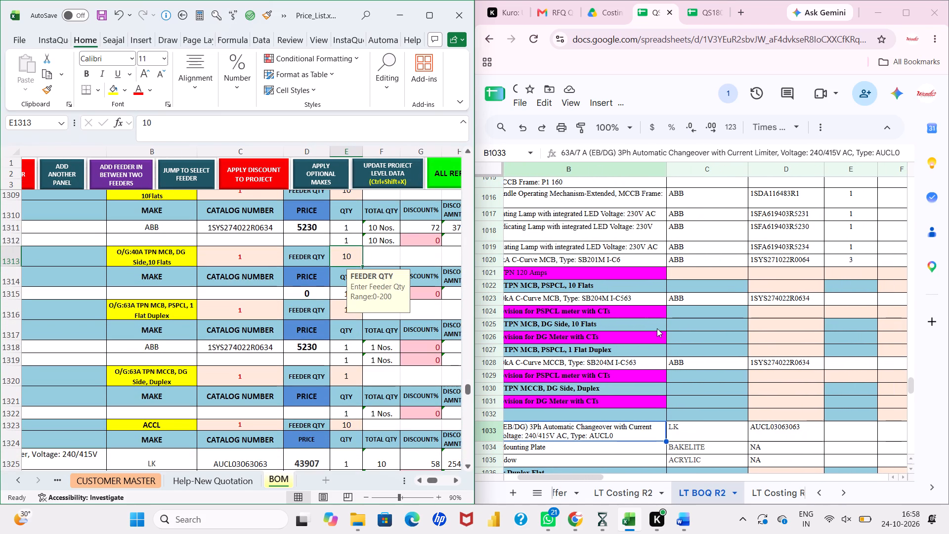
{"action": "scroll", "coordinate": [657, 328], "scroll_direction": "left", "scroll_amount": 1}
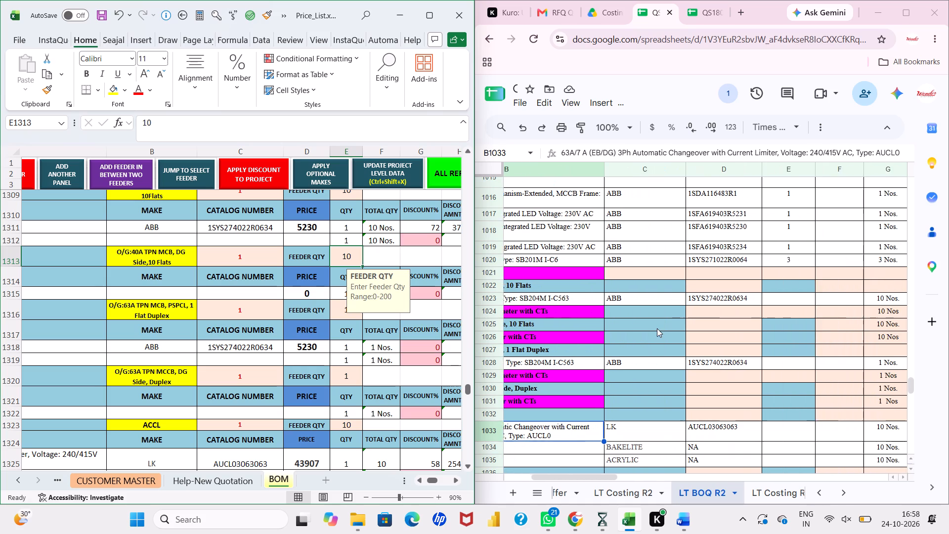
Check the remaining METER BOX-1 feeders against LT BOQ R2 and set the ACCL for Duplex Flat feeder quantity to 1.
{"action": "scroll", "coordinate": [657, 328], "scroll_direction": "left", "scroll_amount": 1}
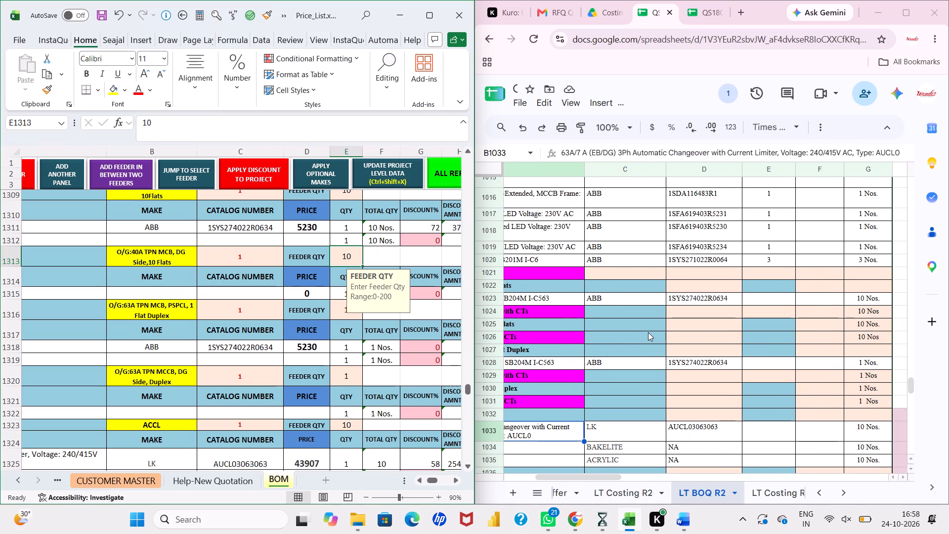
{"action": "scroll", "coordinate": [347, 339], "scroll_direction": "up", "scroll_amount": 1}
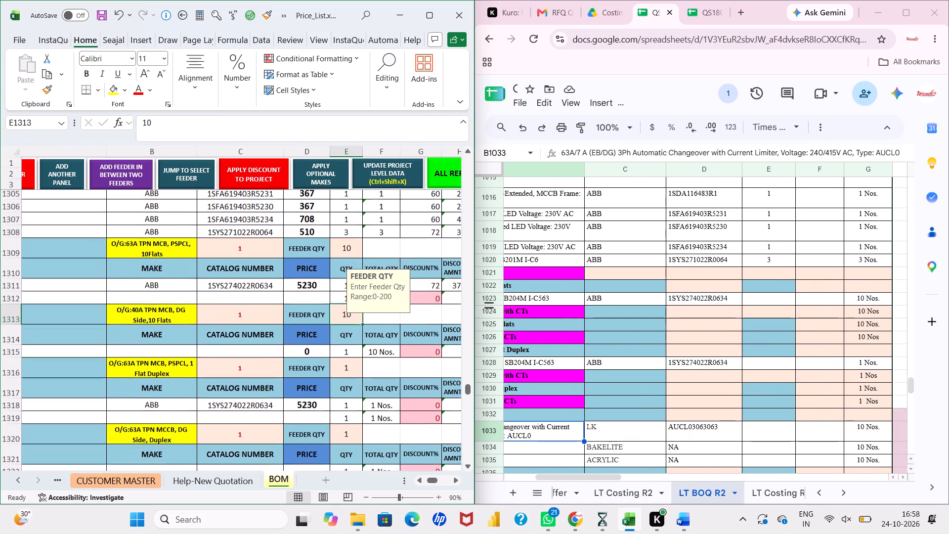
{"action": "scroll", "coordinate": [347, 339], "scroll_direction": "up", "scroll_amount": 1}
{"action": "scroll", "coordinate": [347, 339], "scroll_direction": "down", "scroll_amount": 1}
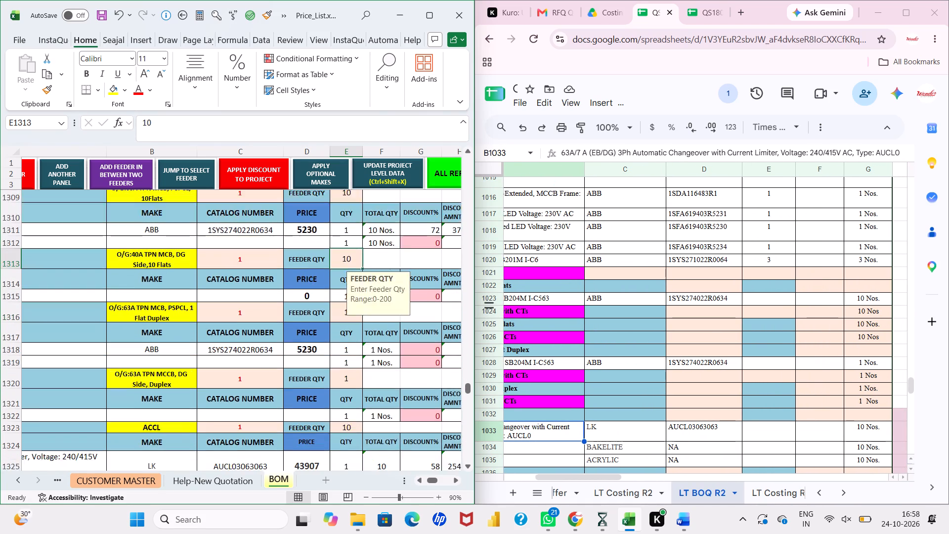
{"action": "scroll", "coordinate": [347, 339], "scroll_direction": "down", "scroll_amount": 1}
{"action": "left_click", "coordinate": [388, 341]}
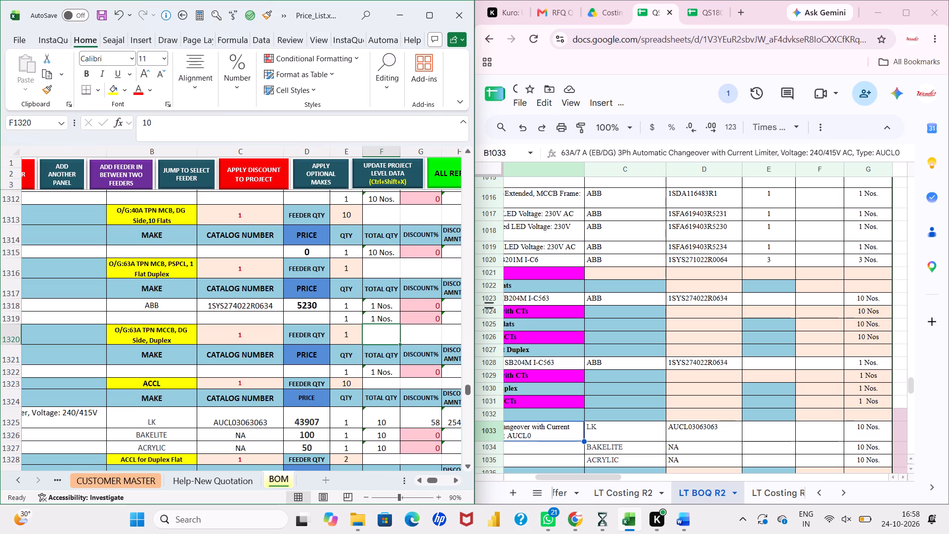
{"action": "scroll", "coordinate": [388, 341], "scroll_direction": "down", "scroll_amount": 2}
{"action": "scroll", "coordinate": [642, 337], "scroll_direction": "down", "scroll_amount": 1}
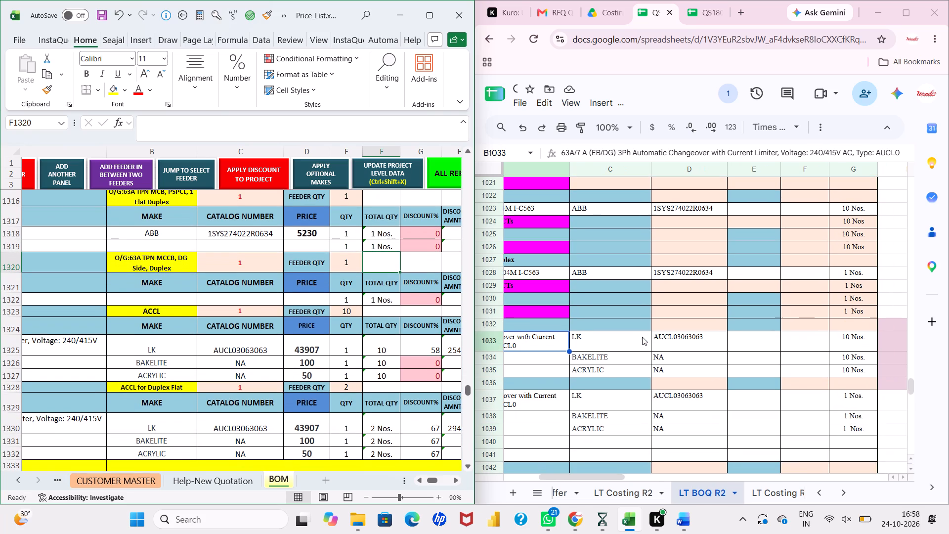
{"action": "scroll", "coordinate": [642, 337], "scroll_direction": "down", "scroll_amount": 1}
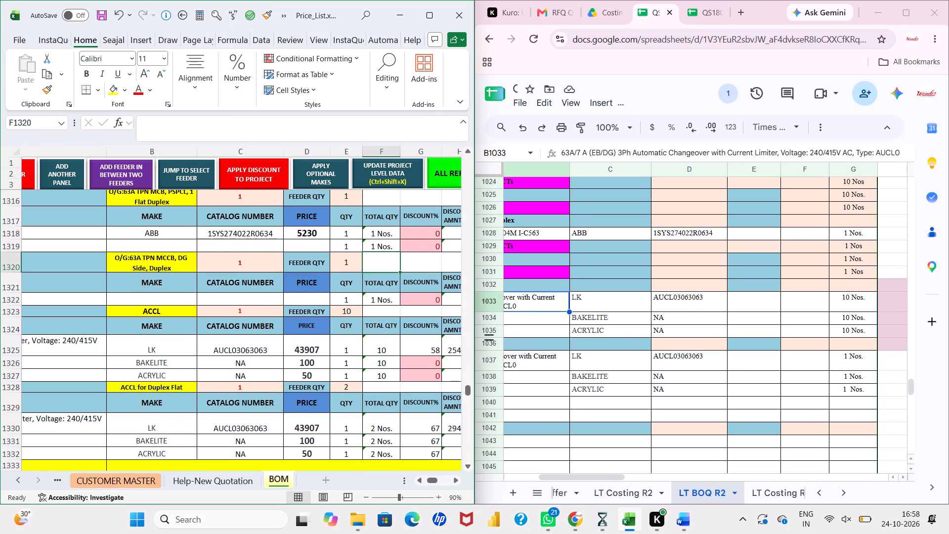
{"action": "scroll", "coordinate": [378, 341], "scroll_direction": "down", "scroll_amount": 1}
{"action": "left_click", "coordinate": [354, 360]}
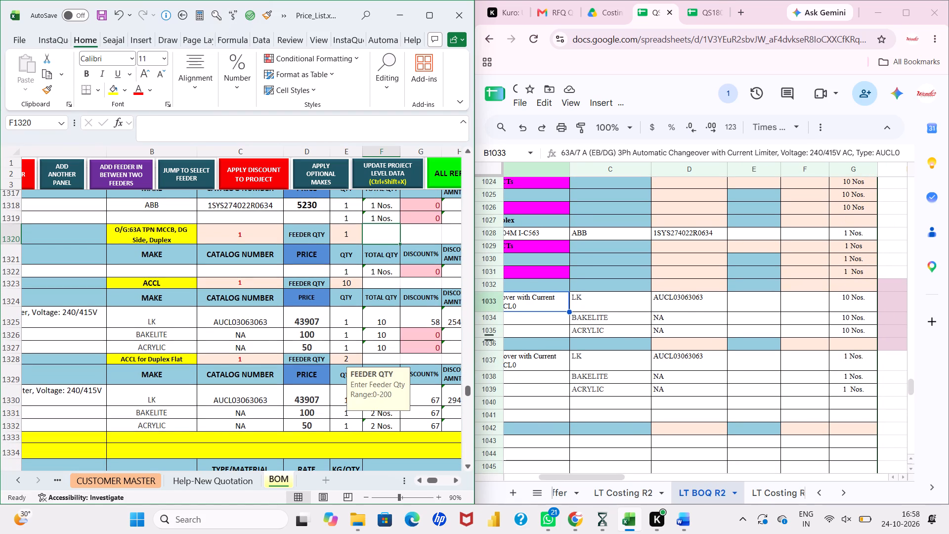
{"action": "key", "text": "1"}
{"action": "key", "text": "Return"}
Save a backup of the ongoing InstaQuote project from the BOM sheet and dismiss the backup notice.
{"action": "scroll", "coordinate": [712, 370], "scroll_direction": "right", "scroll_amount": 3}
{"action": "scroll", "coordinate": [297, 367], "scroll_direction": "right", "scroll_amount": 2}
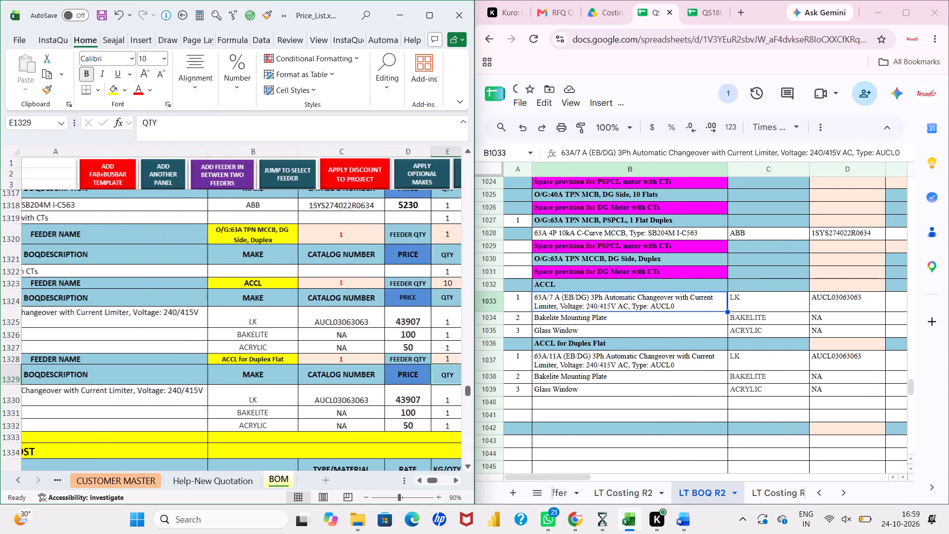
{"action": "left_click", "coordinate": [59, 175]}
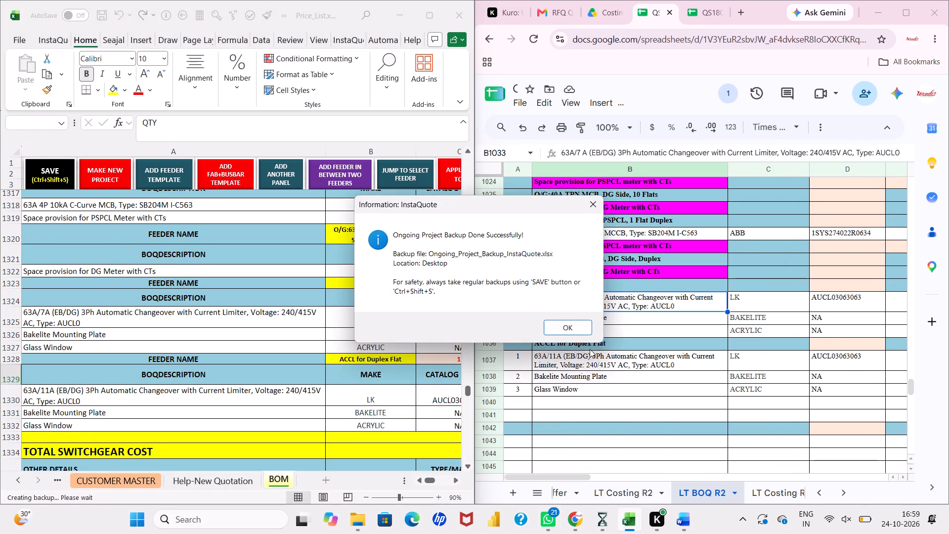
{"action": "left_click", "coordinate": [577, 325]}
{"action": "left_click", "coordinate": [577, 325]}
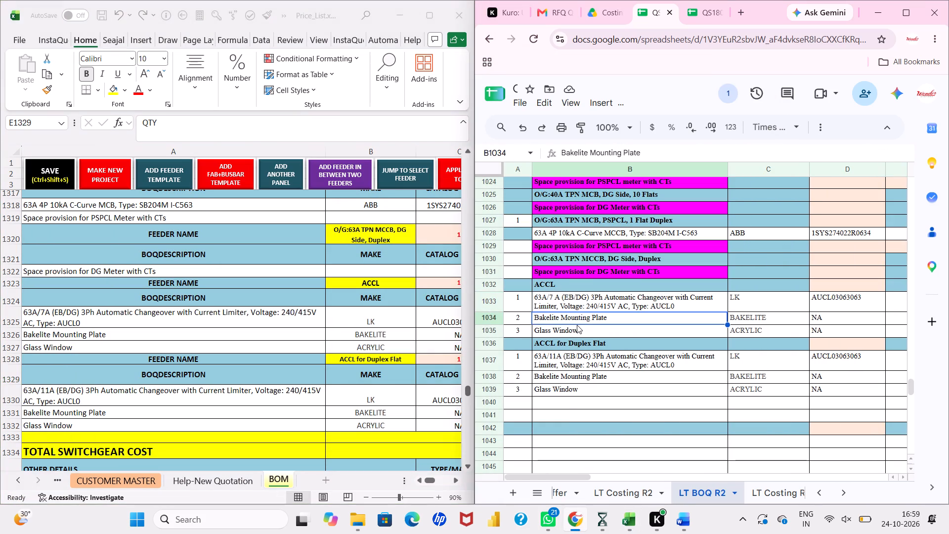
Minimize the price list workbook and maximize the browser window with the QS1738 HT LT Panels spreadsheet.
{"action": "left_click", "coordinate": [430, 7]}
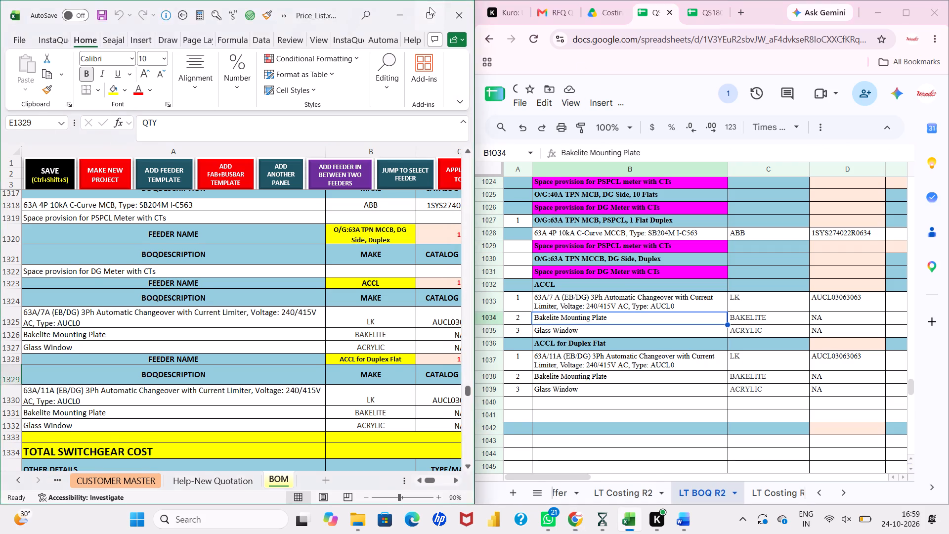
{"action": "left_click", "coordinate": [877, 10]}
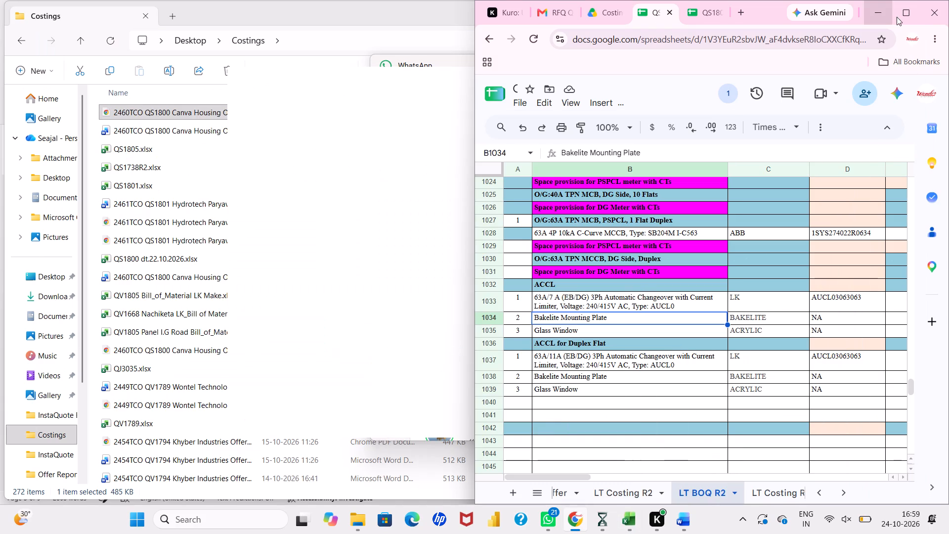
{"action": "left_click", "coordinate": [902, 17]}
Look back through the earlier panels in LT BOQ R2 and switch to the Costings folder in Google Drive.
{"action": "scroll", "coordinate": [502, 263], "scroll_direction": "up", "scroll_amount": 8}
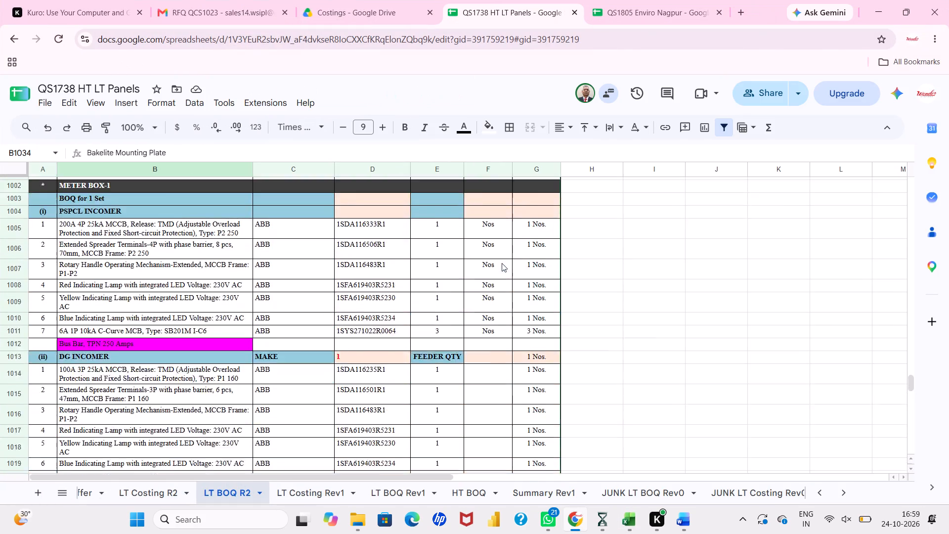
{"action": "scroll", "coordinate": [502, 263], "scroll_direction": "up", "scroll_amount": 19}
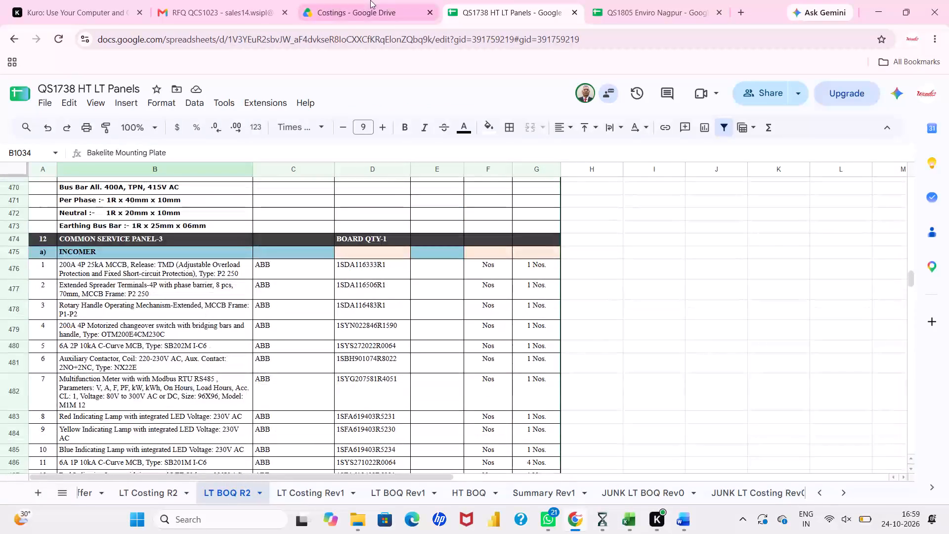
{"action": "left_click", "coordinate": [370, 0]}
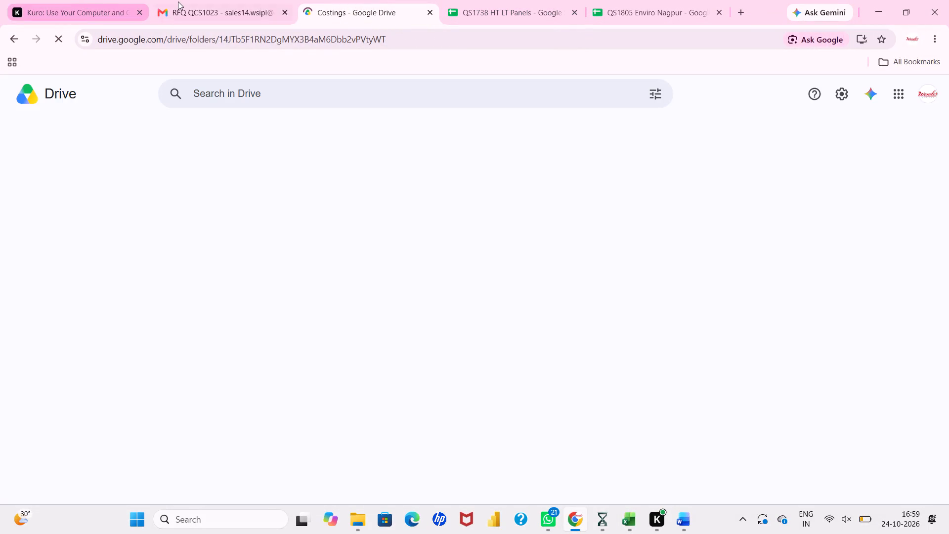